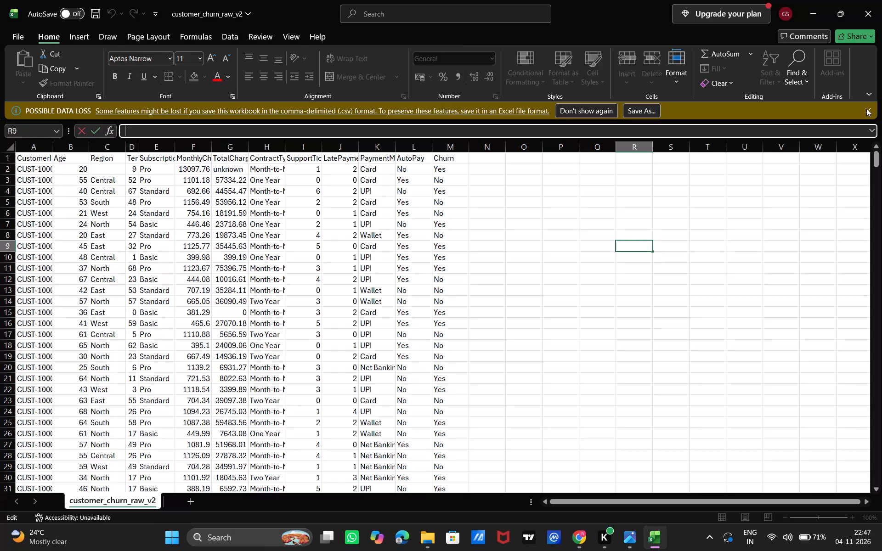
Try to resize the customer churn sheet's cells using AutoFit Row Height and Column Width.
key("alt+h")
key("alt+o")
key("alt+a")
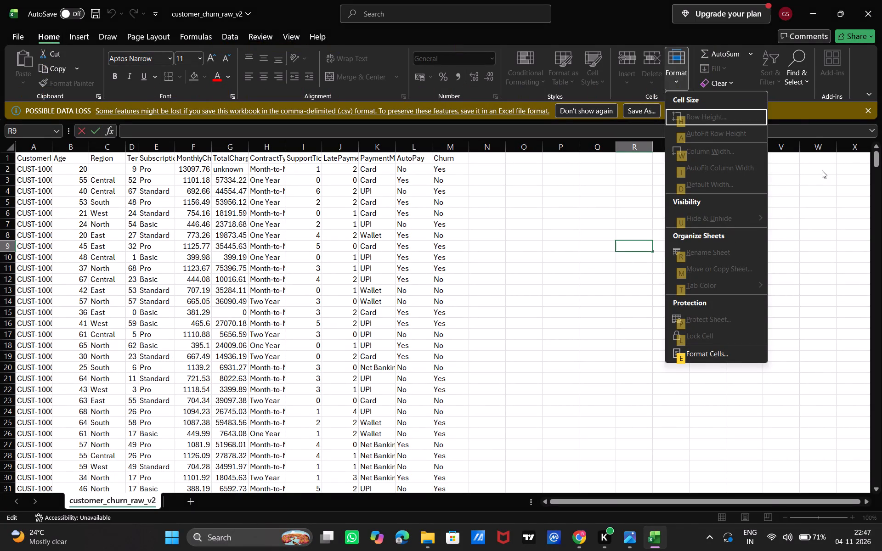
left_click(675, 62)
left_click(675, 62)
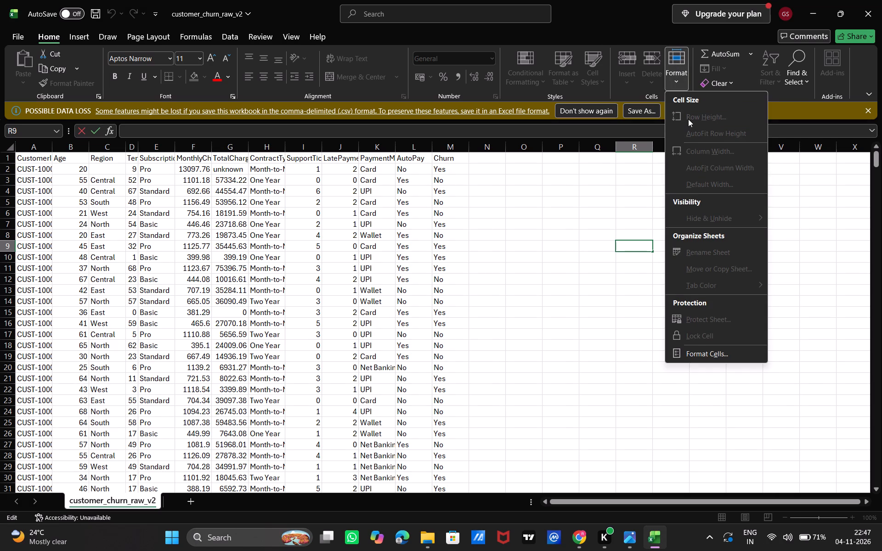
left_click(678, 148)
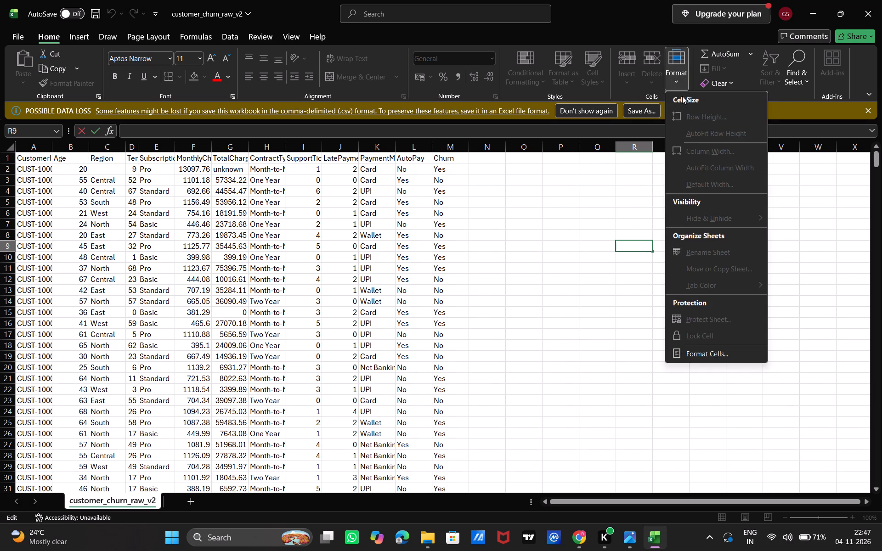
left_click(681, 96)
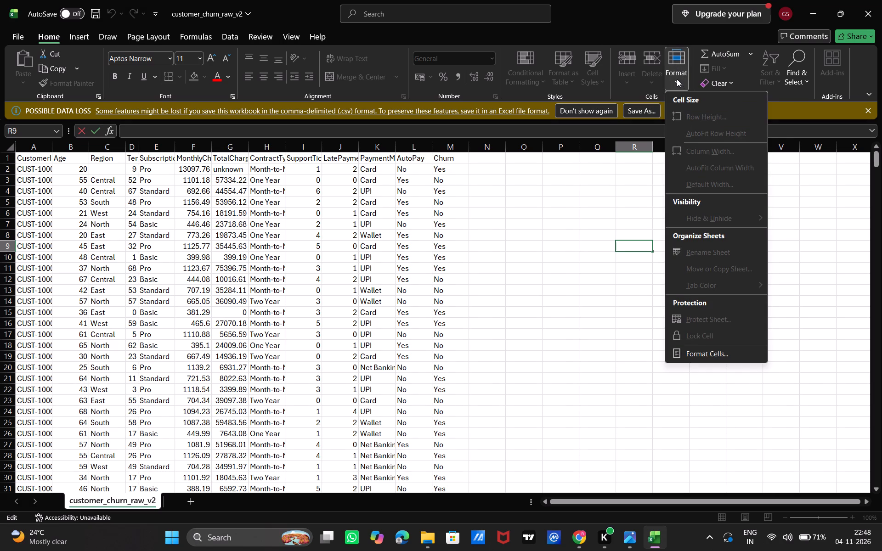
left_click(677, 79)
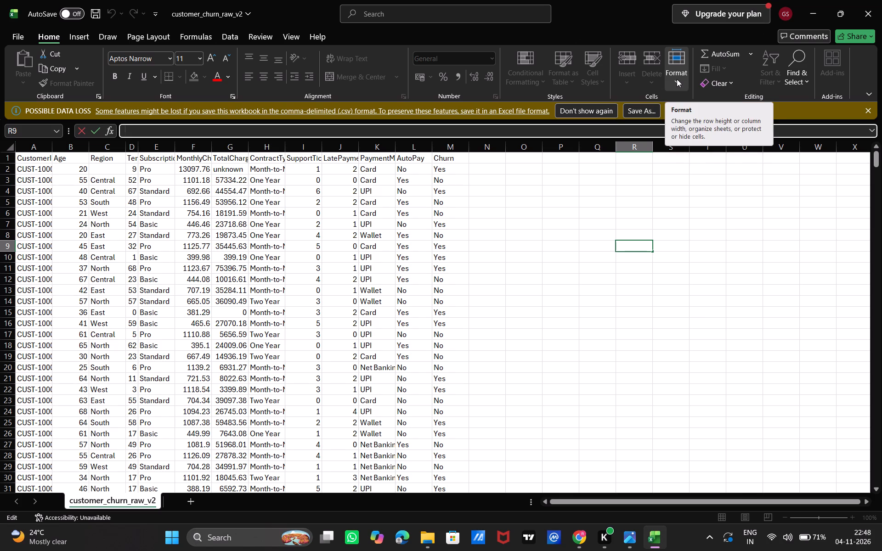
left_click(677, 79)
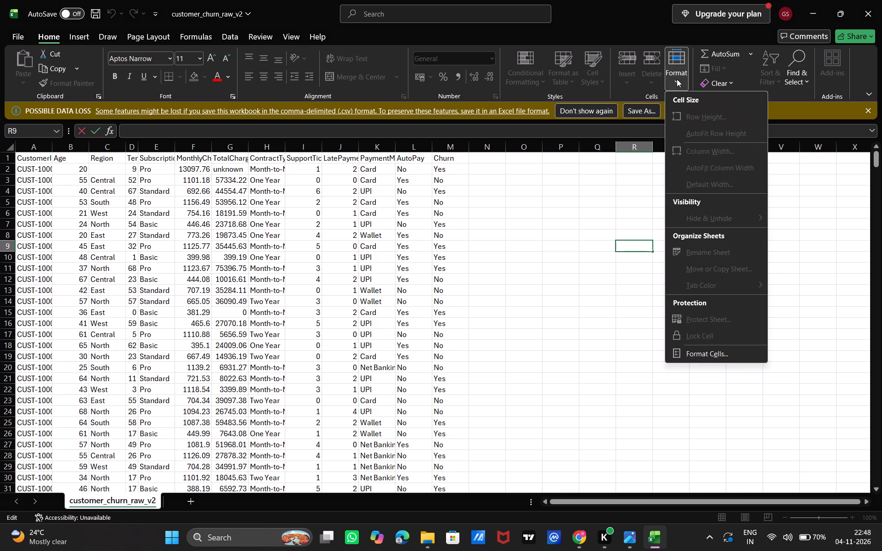
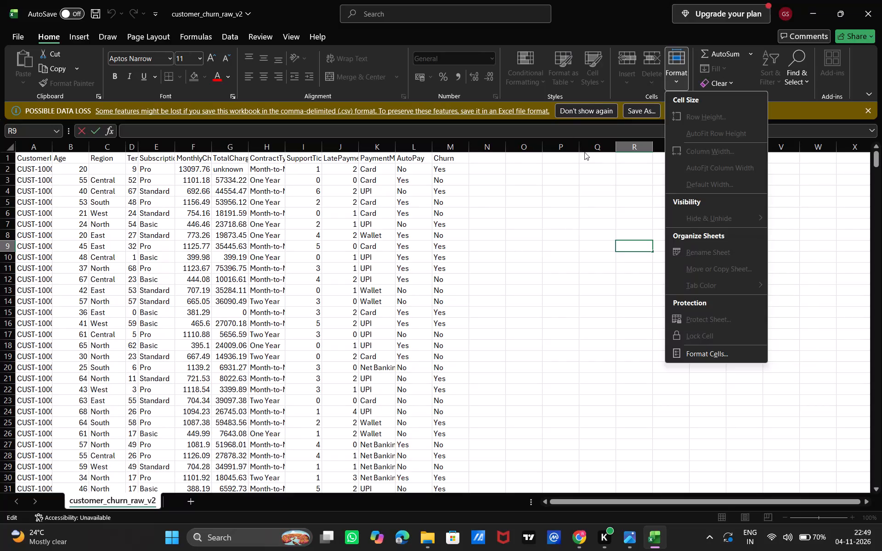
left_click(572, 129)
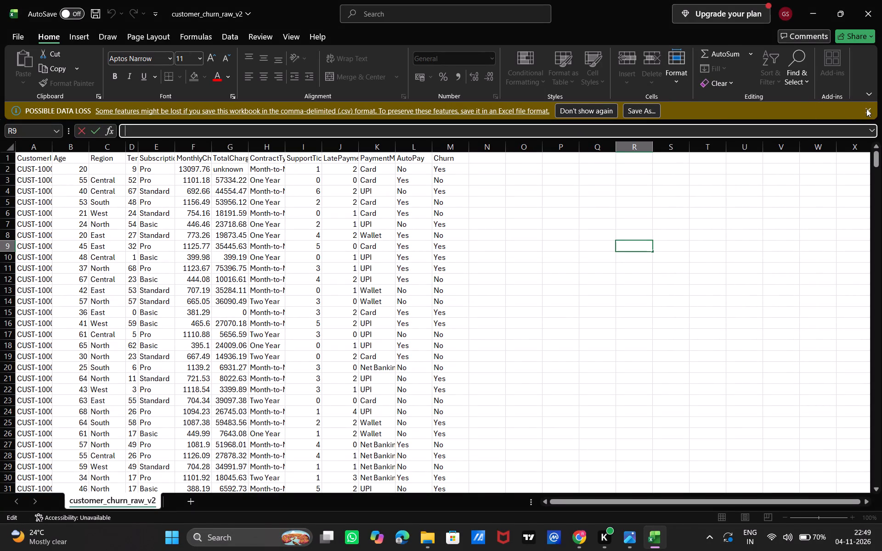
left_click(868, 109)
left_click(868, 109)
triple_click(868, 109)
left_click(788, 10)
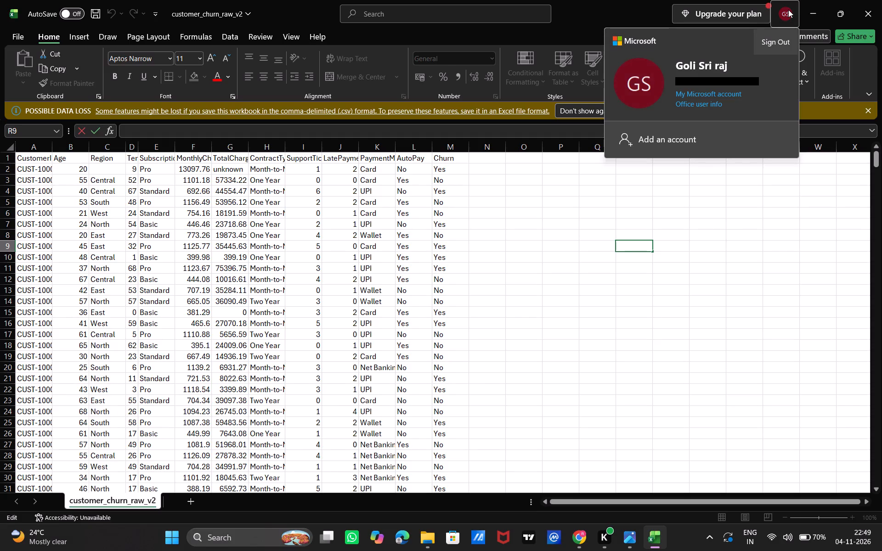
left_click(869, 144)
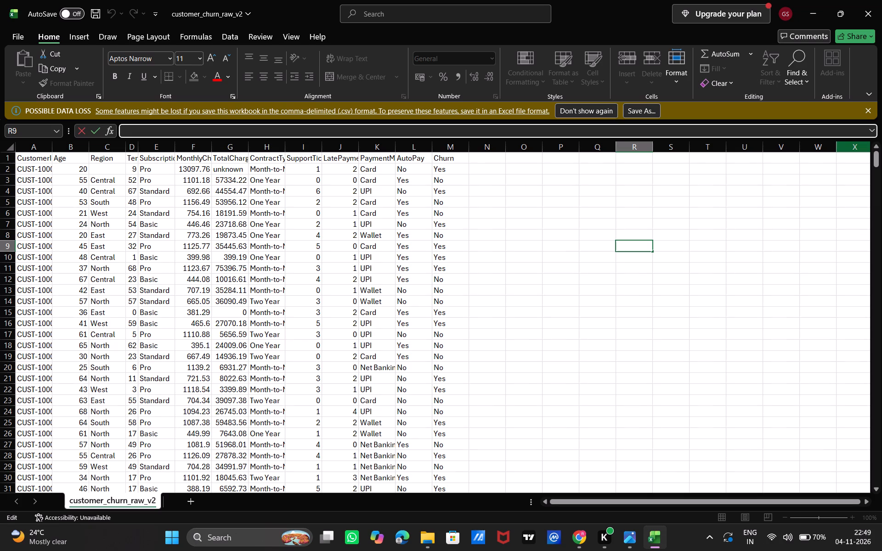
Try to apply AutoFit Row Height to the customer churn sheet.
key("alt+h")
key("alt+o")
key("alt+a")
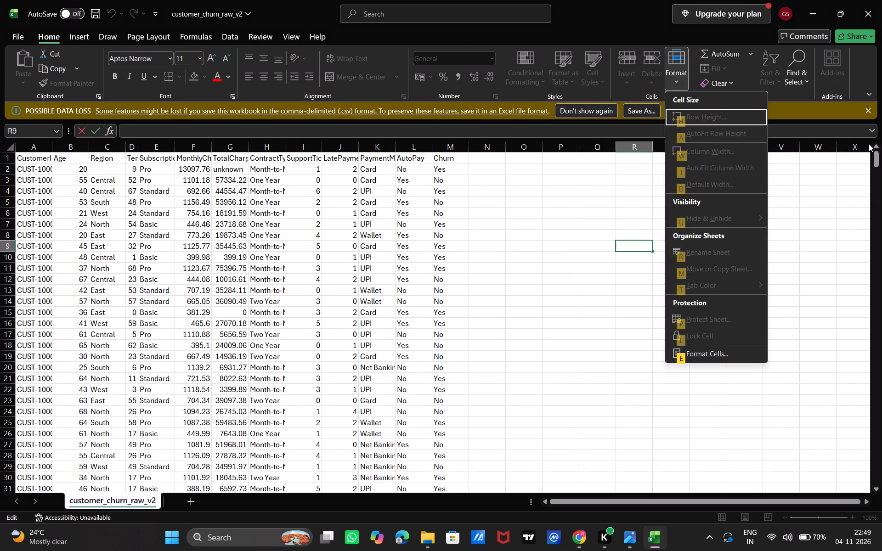
Switch to the Excel data cleaning tutorial in Chrome and replay the section on autofitting rows and columns.
left_click(574, 546)
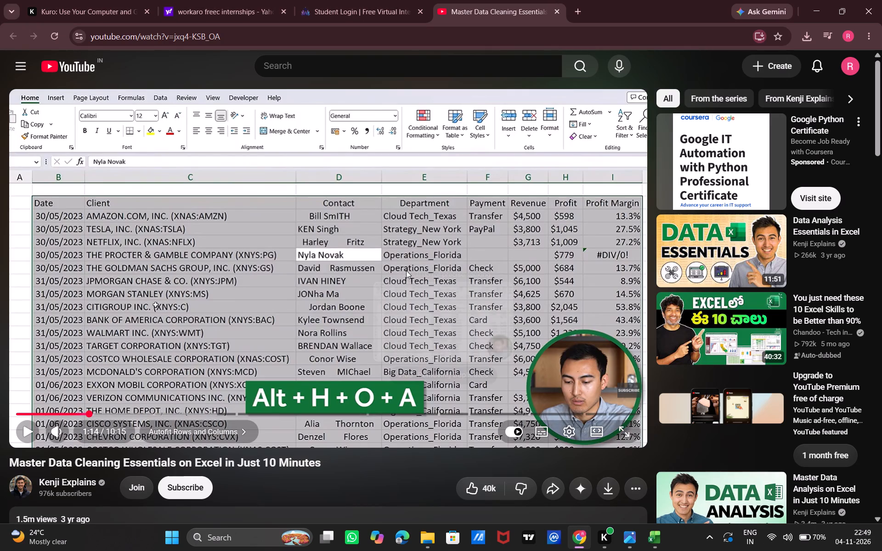
left_click(406, 270)
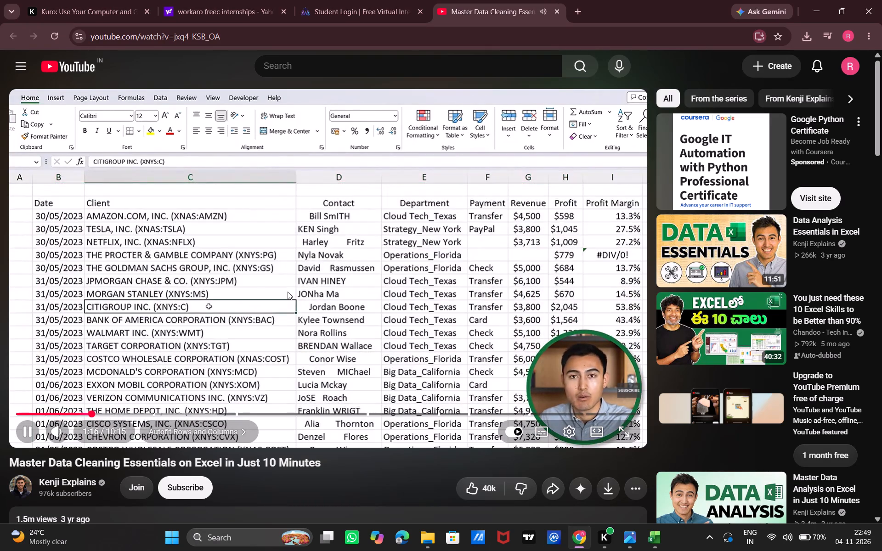
key("Left")
key("Left")
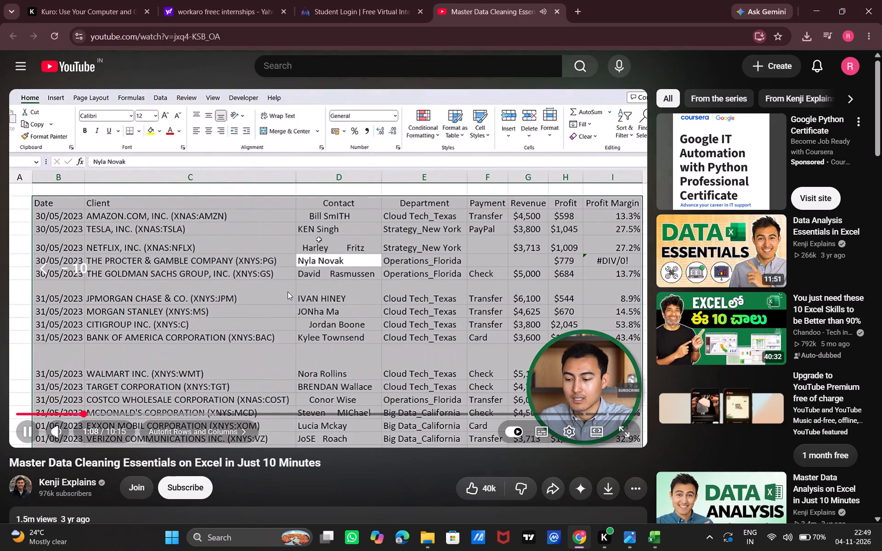
key("Left")
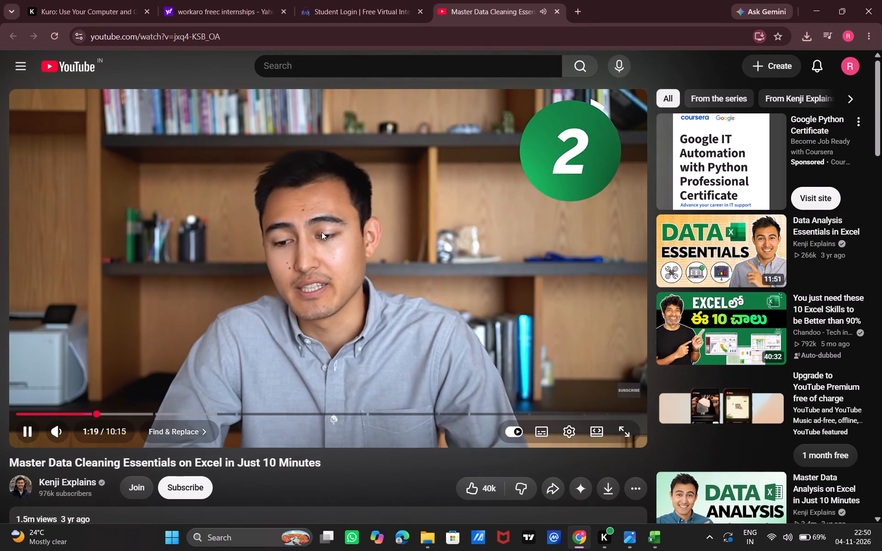
left_click(322, 232)
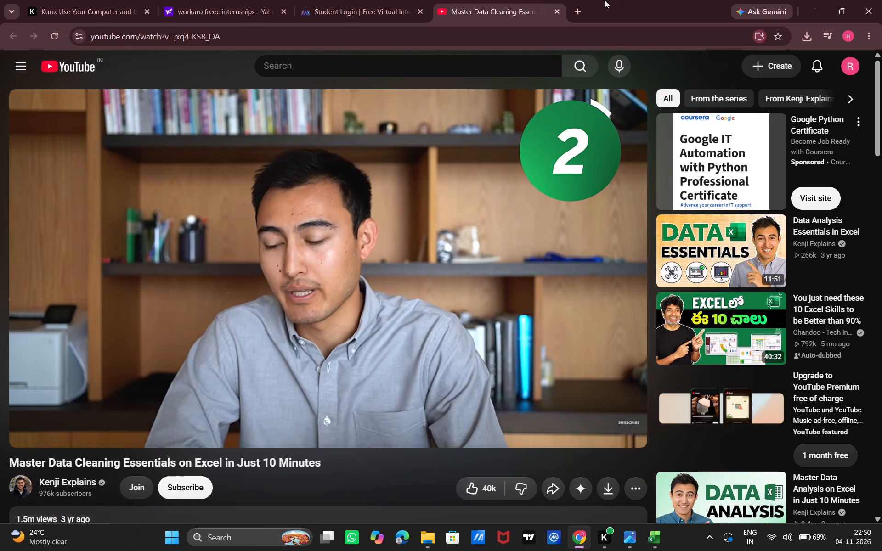
Search the web in a new browser tab for how to set columns in Excel without shortcuts and skim the results.
left_click(579, 9)
type("HOW")
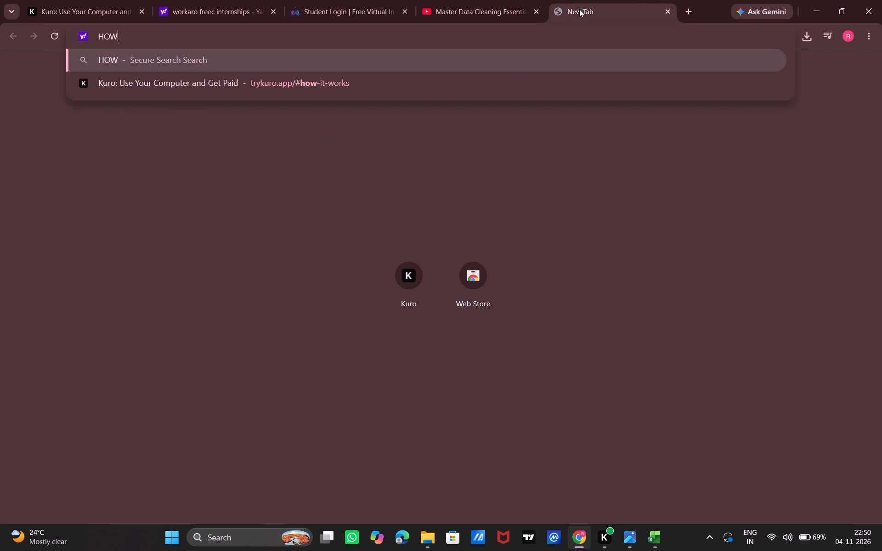
key("space")
type("TOM SET COLOUMS")
key("BackSpace")
type("NS IN EXCEL WIT")
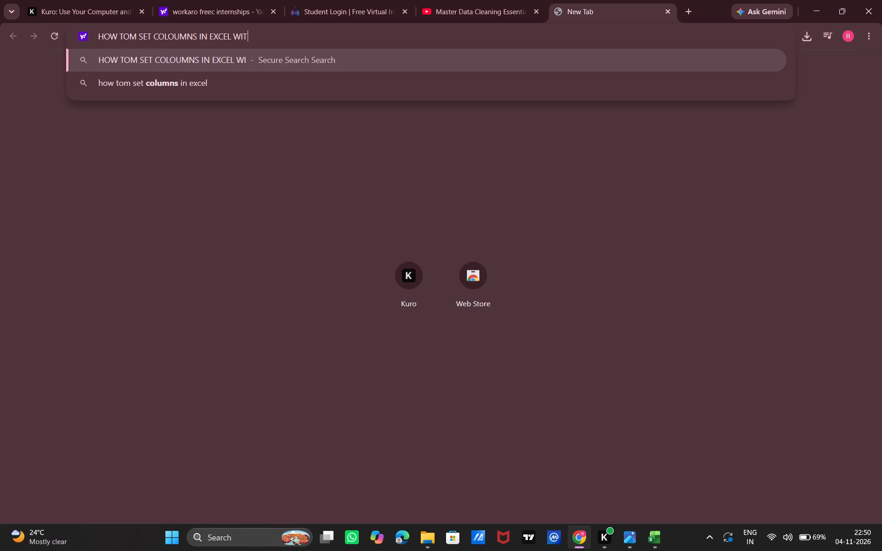
type("HOUT")
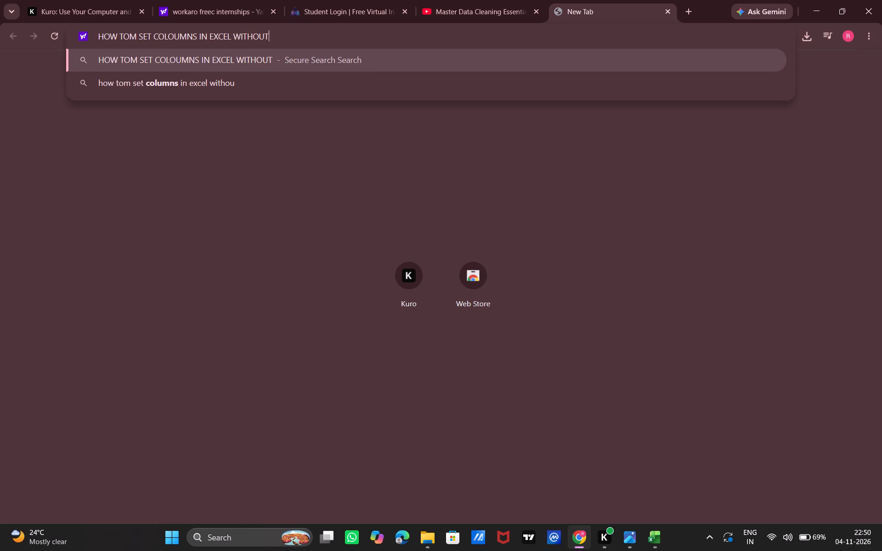
key("space")
type("SHORTCUTS")
key("Return")
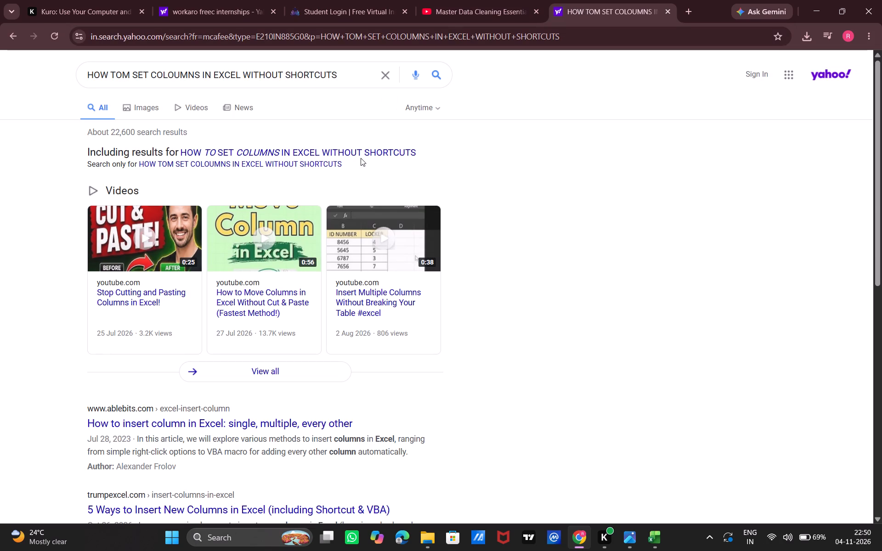
scroll(287, 388, "down", 1)
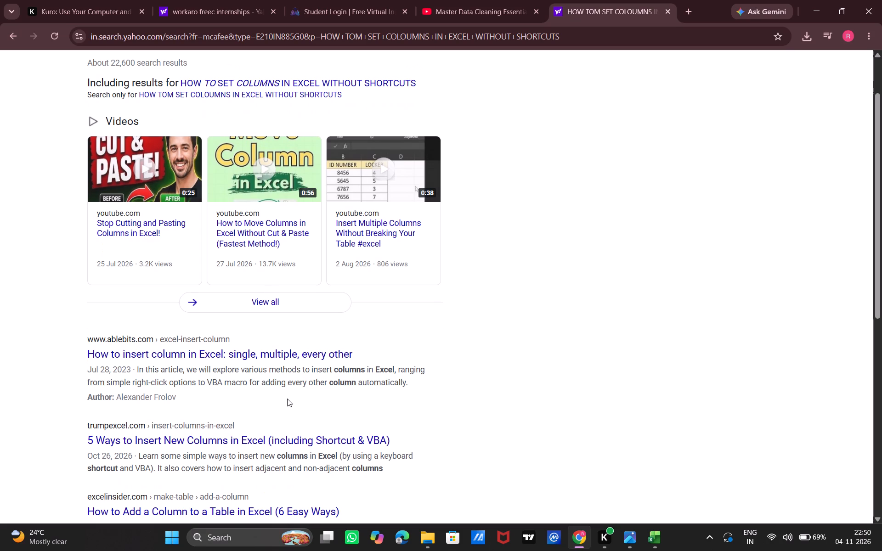
scroll(287, 399, "up", 6)
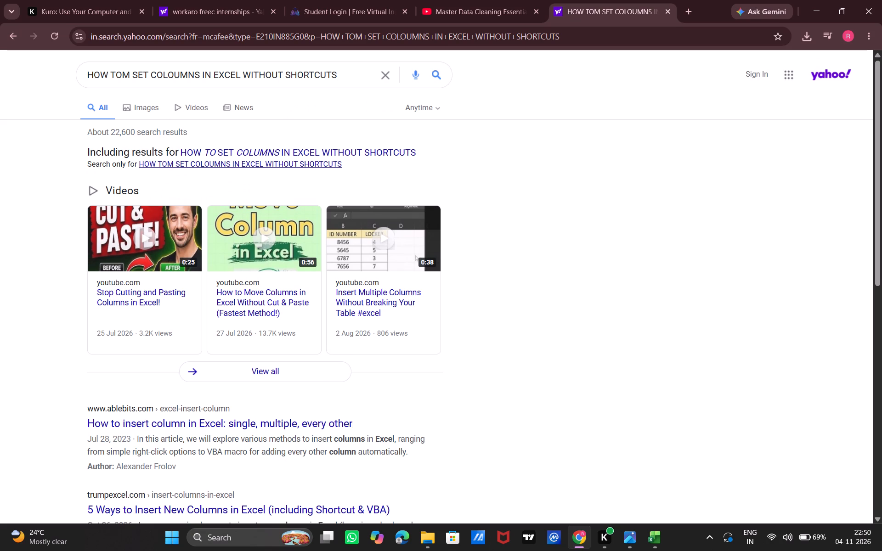
Refine the web search to auto-setting columns in Excel without shortcuts and look through the results.
left_click(133, 73)
type("AU")
type("TO")
key("Return")
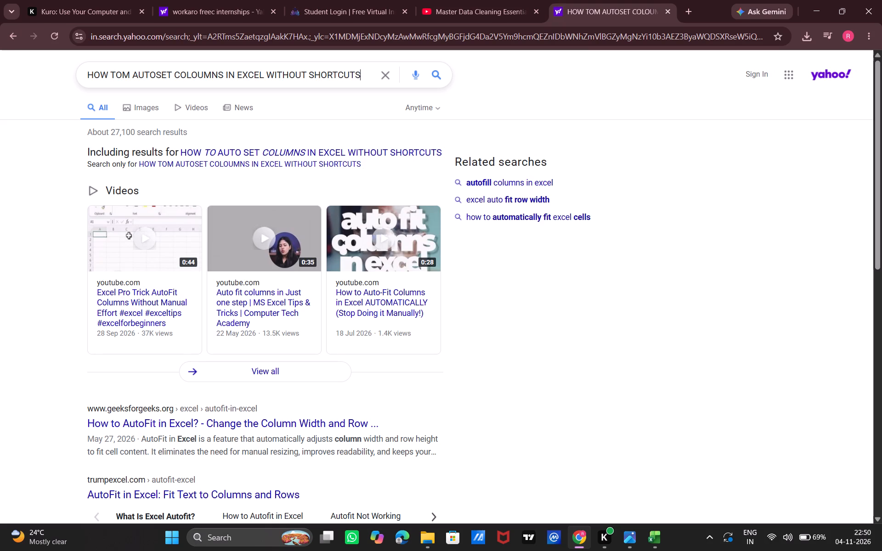
scroll(133, 73, "down", 1)
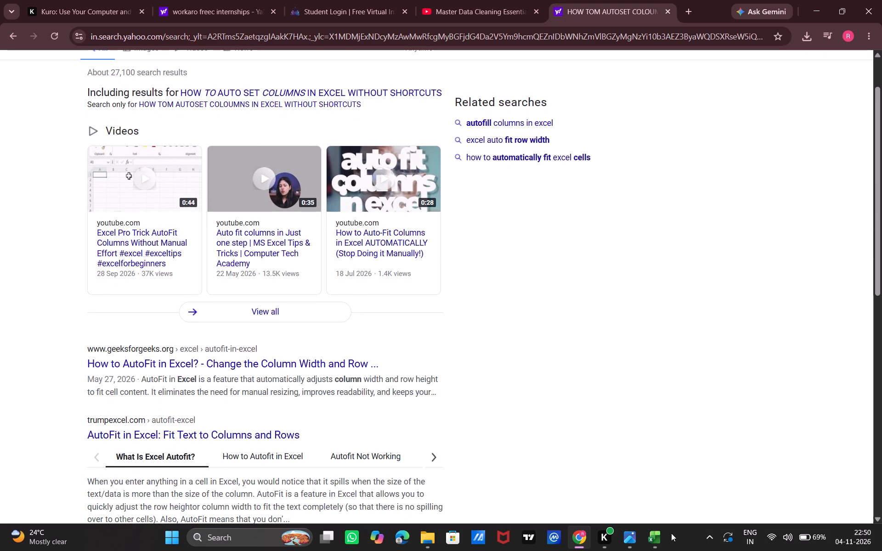
Switch to Excel and close the customer_churn_raw_v2 workbook without saving its changes.
left_click(652, 533)
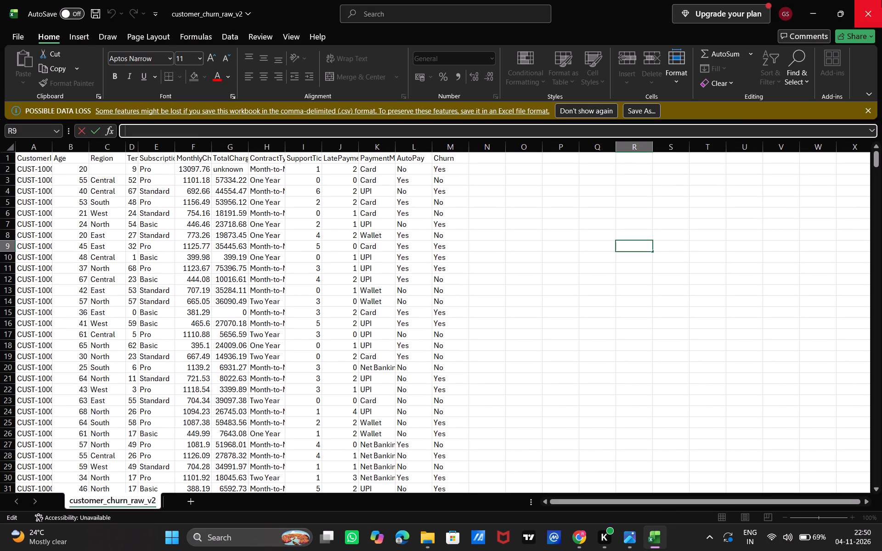
left_click(881, 0)
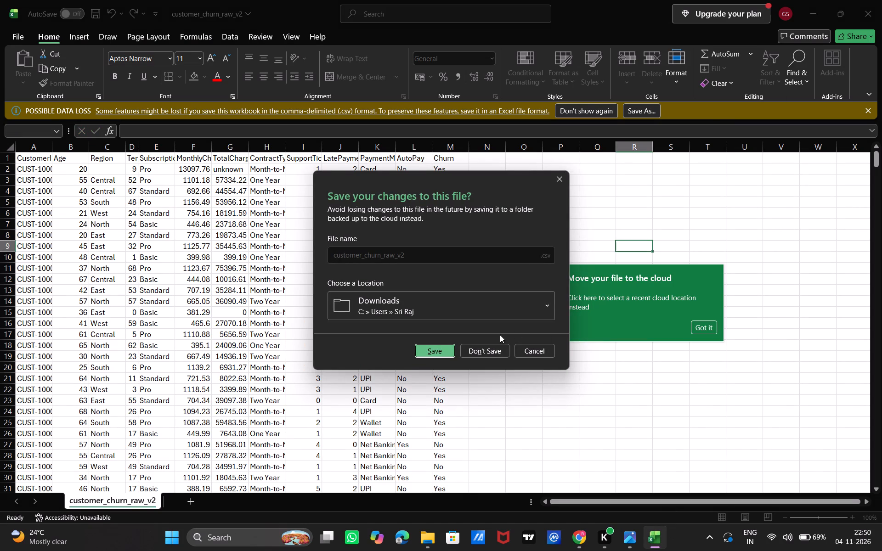
left_click(490, 346)
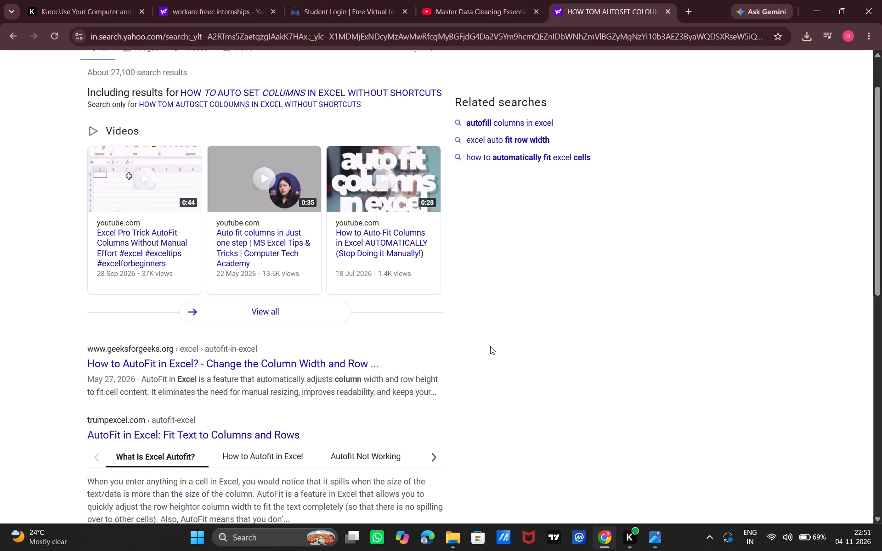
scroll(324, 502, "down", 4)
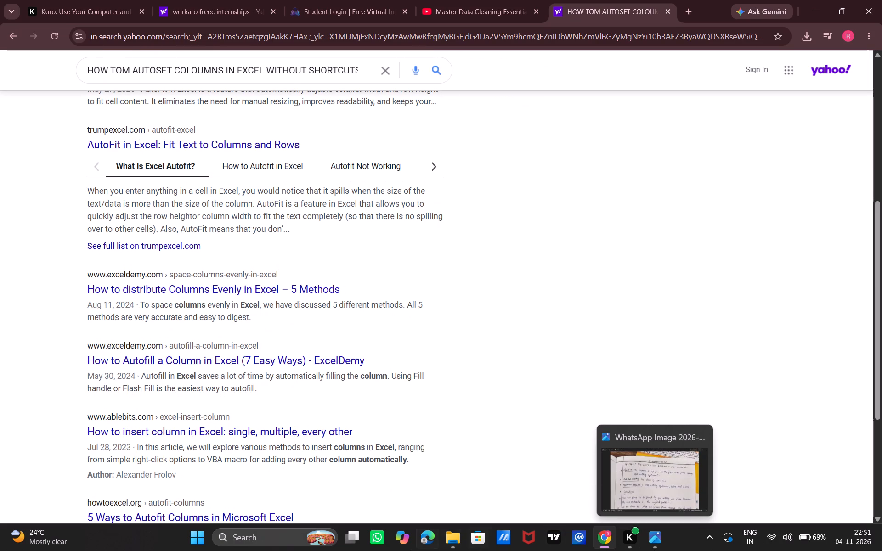
Close the File Explorer window showing the WhatsApp Unknown archive and open customer_churn_raw_v2 from the Downloads folder in Excel.
left_click(456, 542)
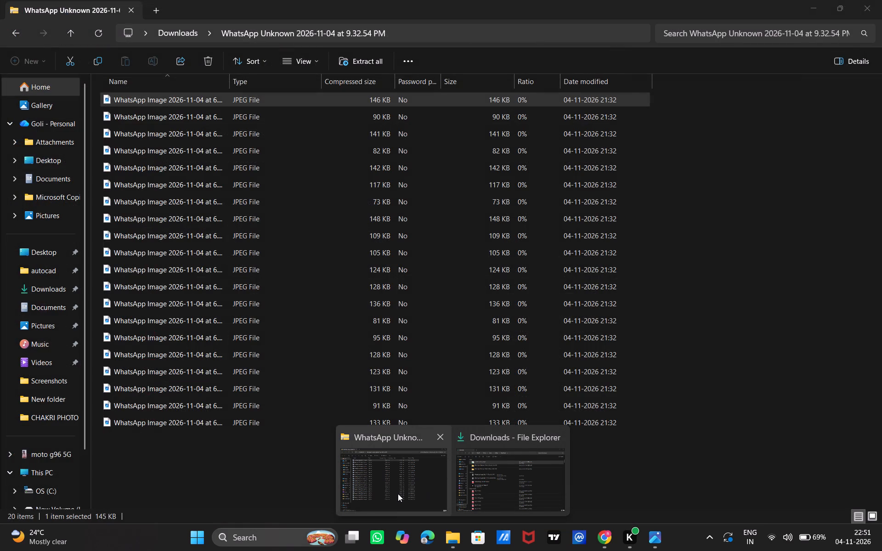
left_click(439, 437)
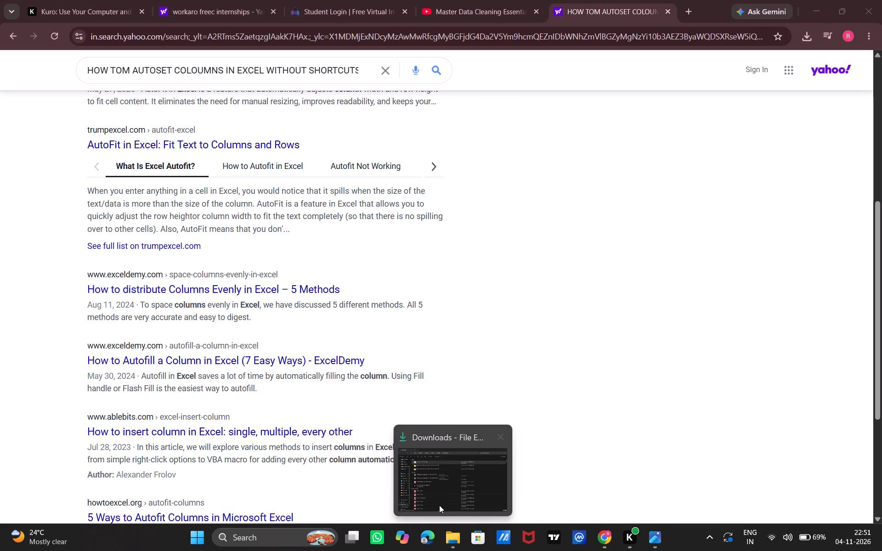
left_click(447, 472)
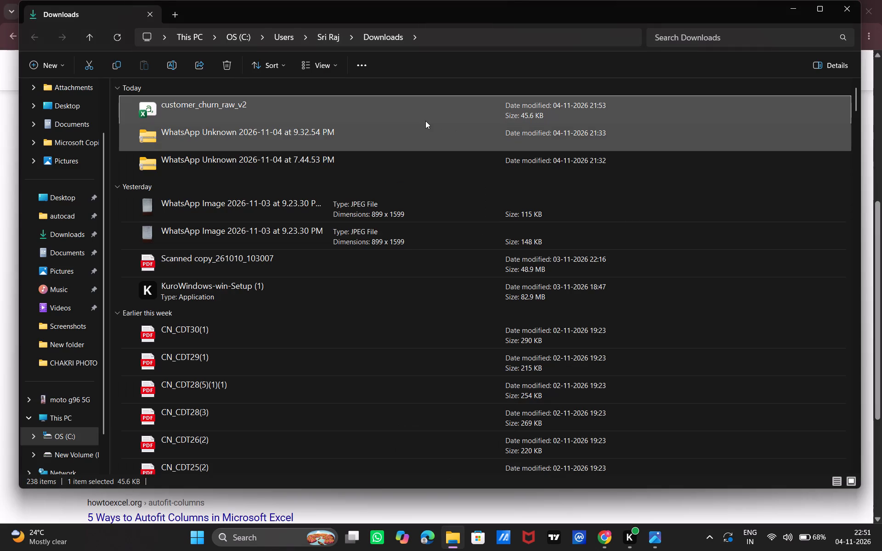
double_click(425, 121)
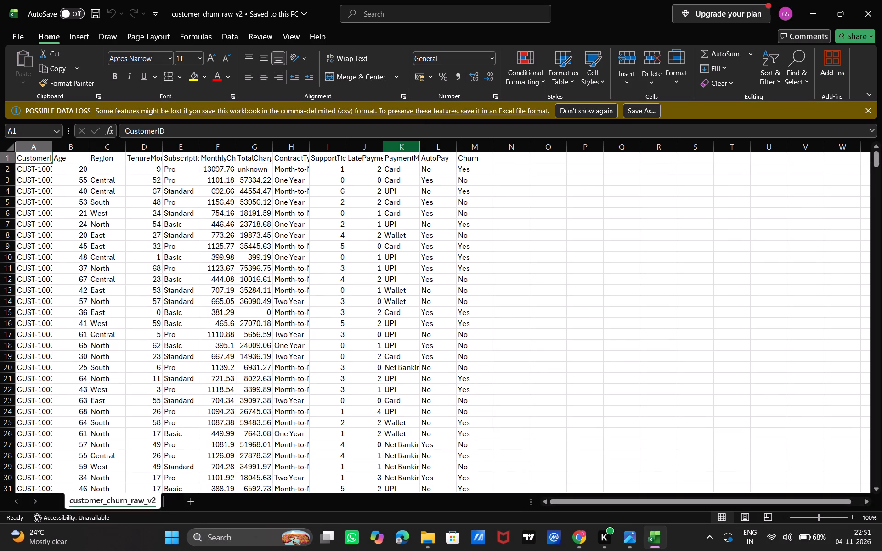
Open Find and Replace with its replace options for the customer_churn_raw_v2 sheet.
key("ctrl+h")
key("ctrl+o")
key("ctrl+o")
key("ctrl+o")
key("ctrl+o")
key("ctrl+o")
key("ctrl+o")
key("ctrl+o")
key("ctrl+o")
key("ctrl+o")
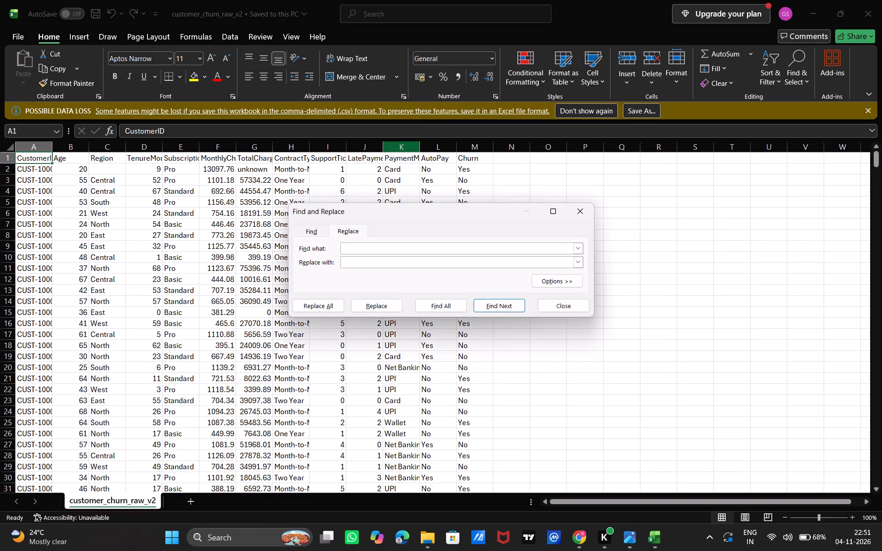
Close the Find and Replace dialog without replacing anything.
key("ctrl+a")
left_click(581, 212)
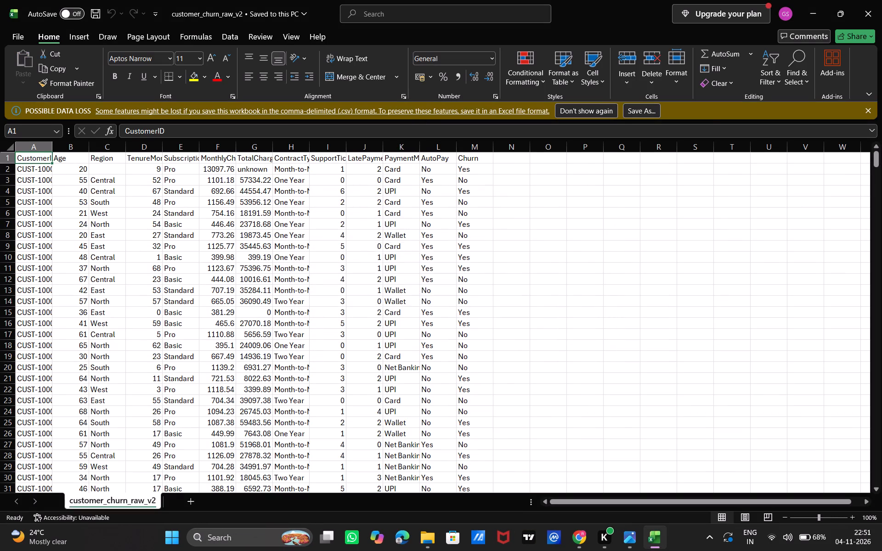
Apply AutoFit Column Width to the CustomerID column from cell A1.
key("alt+h")
key("alt+o")
key("alt+o")
key("alt+o")
key("alt+o")
key("alt+o")
key("alt+o")
key("alt+o")
key("alt+o")
key("alt+o")
key("alt+o")
key("alt+o")
key("alt+o")
key("alt+o")
key("alt+o")
key("alt+o")
key("alt+o")
key("alt+o")
key("alt+o")
key("alt+o")
key("alt+o")
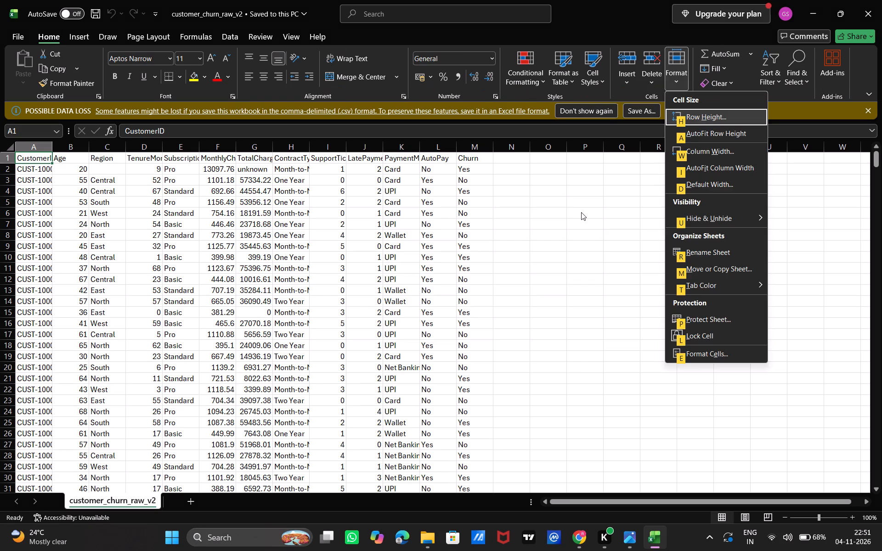
key("alt+i")
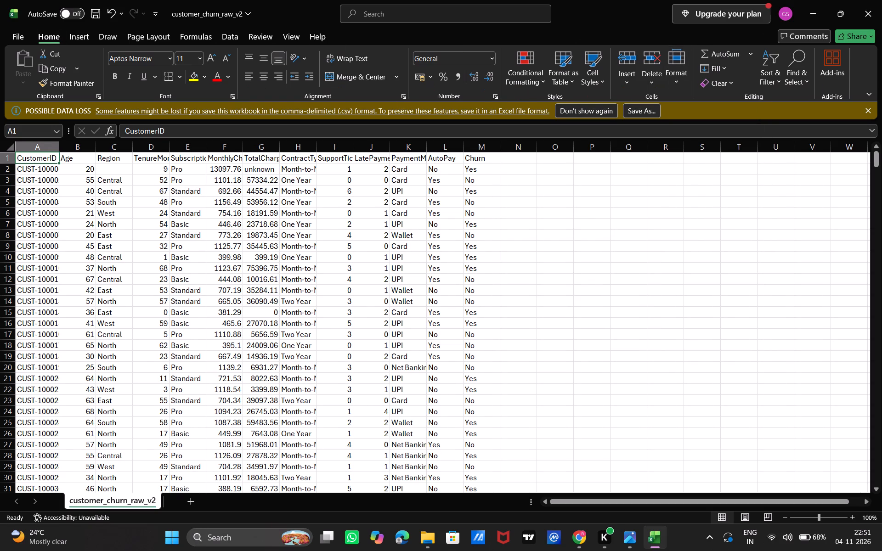
key("alt+h")
key("alt+o")
key("alt+i")
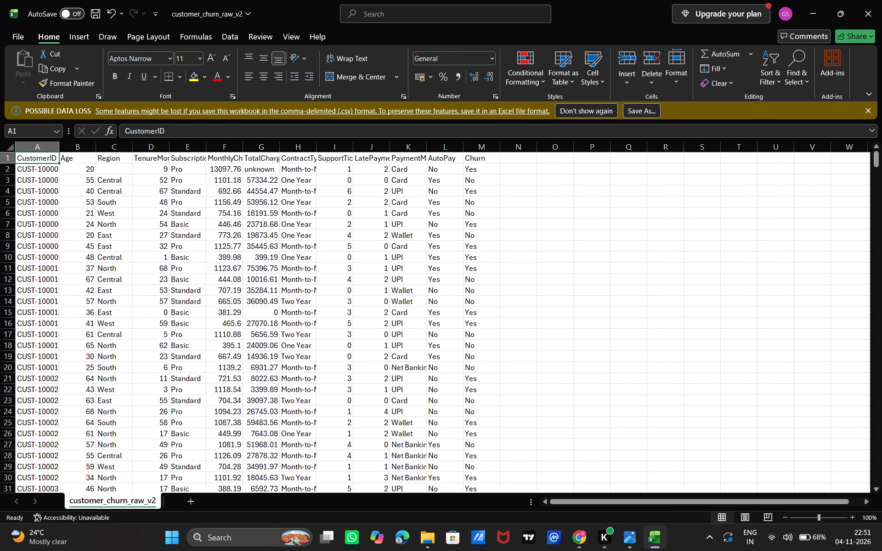
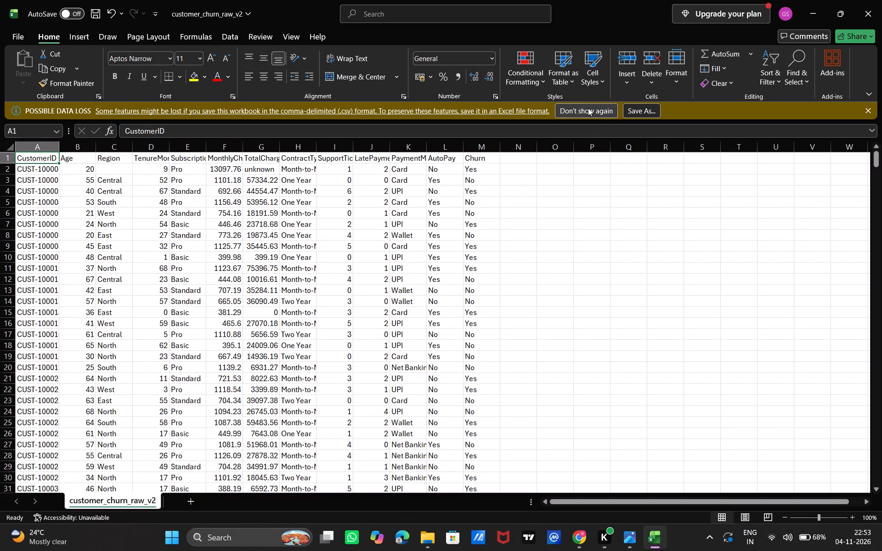
Save the workbook in Excel format as customer_churn_raw_v2.csv.xlsx in the OneDrive Documents folder.
left_click(642, 108)
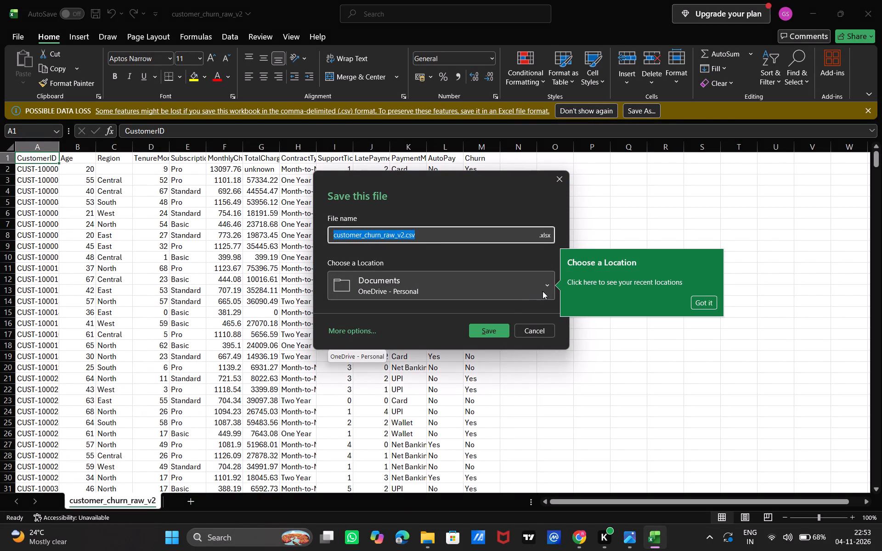
left_click(483, 332)
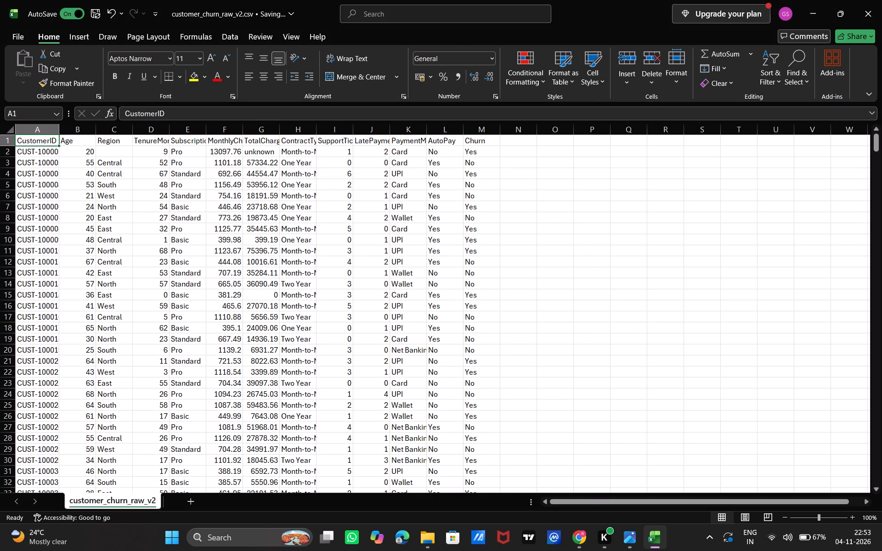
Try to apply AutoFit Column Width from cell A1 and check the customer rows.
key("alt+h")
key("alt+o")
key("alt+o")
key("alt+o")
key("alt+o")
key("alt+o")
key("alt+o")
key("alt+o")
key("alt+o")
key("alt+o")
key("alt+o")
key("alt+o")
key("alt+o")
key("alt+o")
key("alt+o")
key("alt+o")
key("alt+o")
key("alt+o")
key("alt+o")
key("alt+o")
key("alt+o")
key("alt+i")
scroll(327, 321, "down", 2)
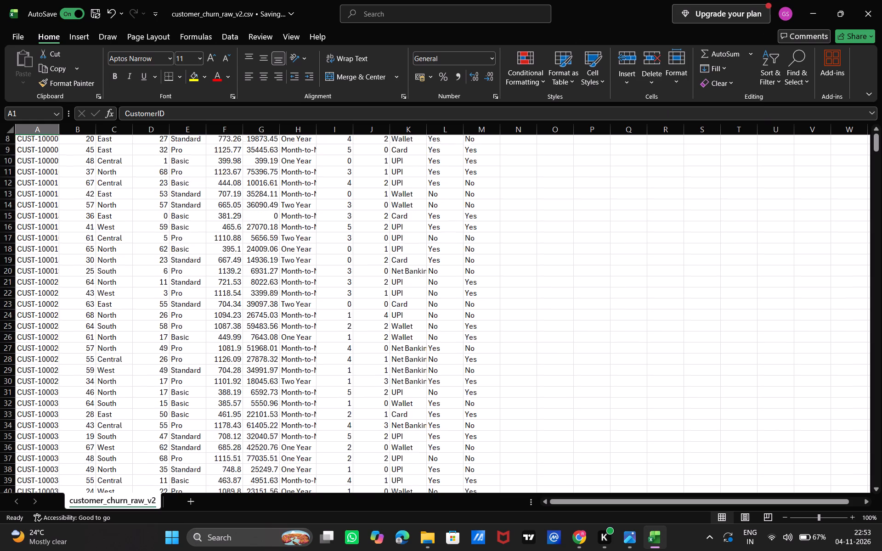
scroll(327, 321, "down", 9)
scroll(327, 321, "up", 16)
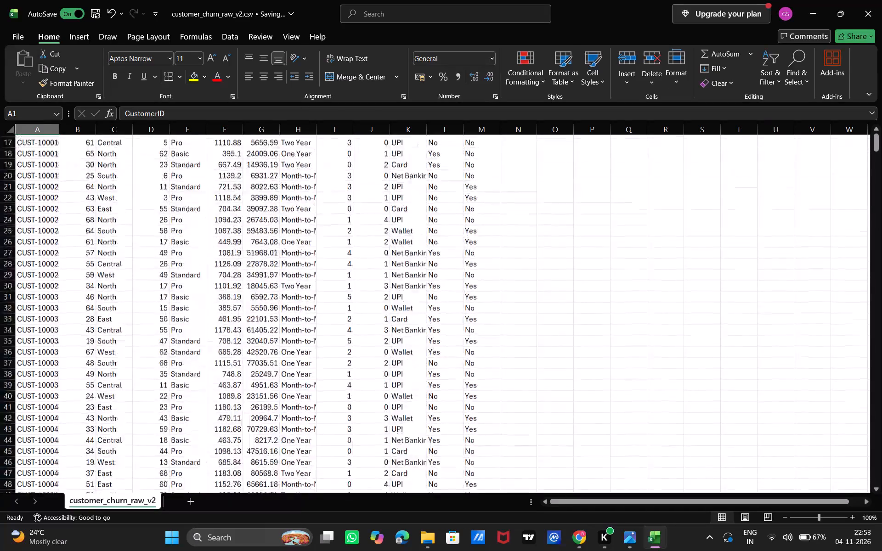
Switch to Chrome and replay the Autofit Rows and Columns section of the Excel data cleaning video from its beginning.
left_click(584, 539)
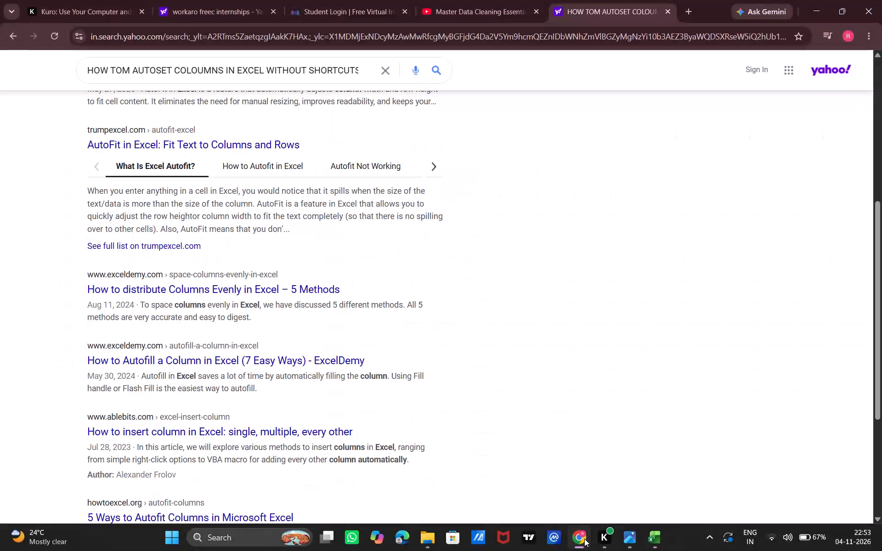
left_click(489, 0)
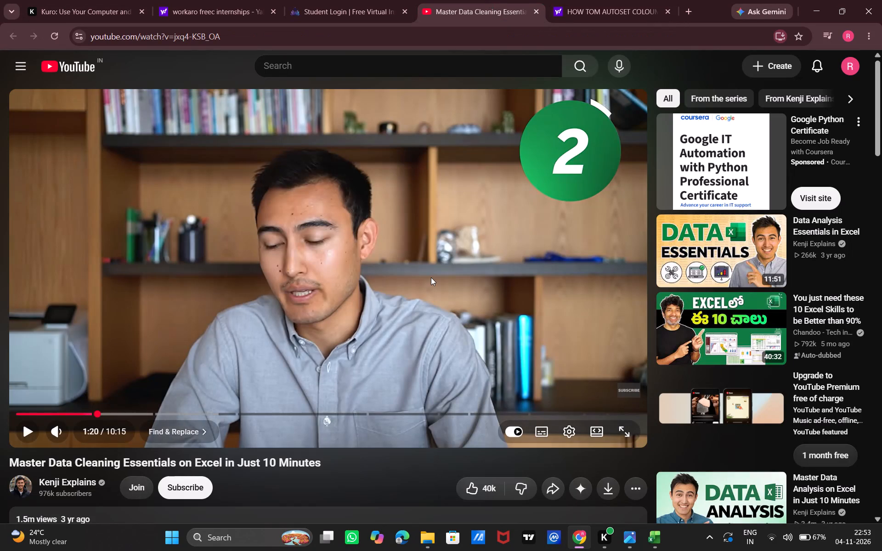
left_click(431, 277)
key("Left")
key("Left")
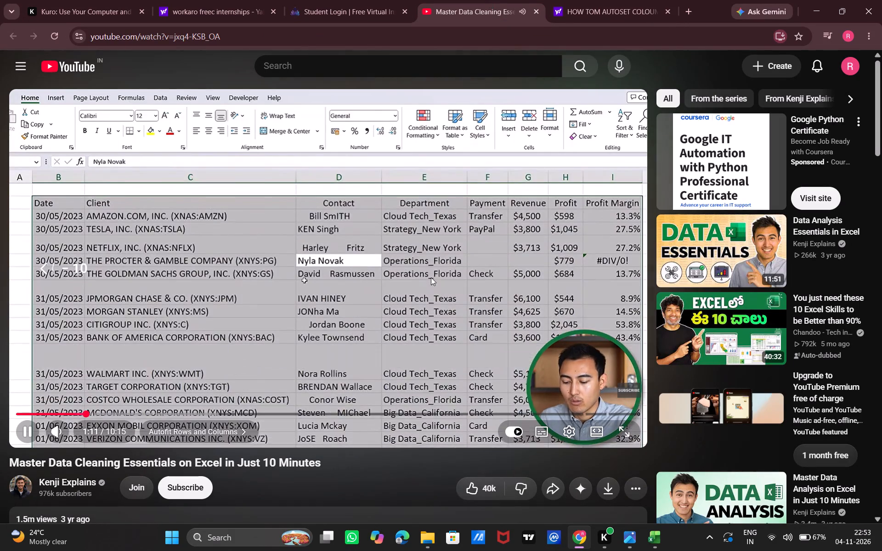
key("Left")
key("Left")
key("Left")
key("Left")
key("Left")
key("Left")
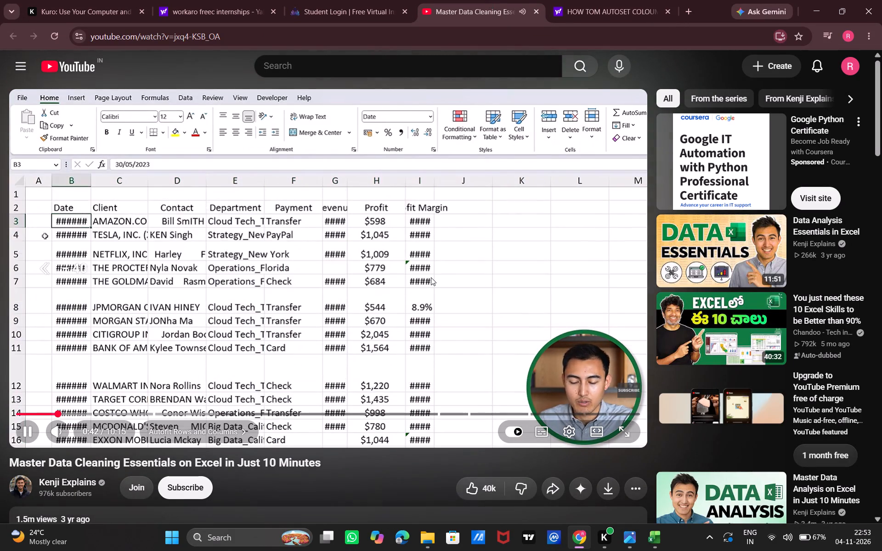
key("Left")
key("Left")
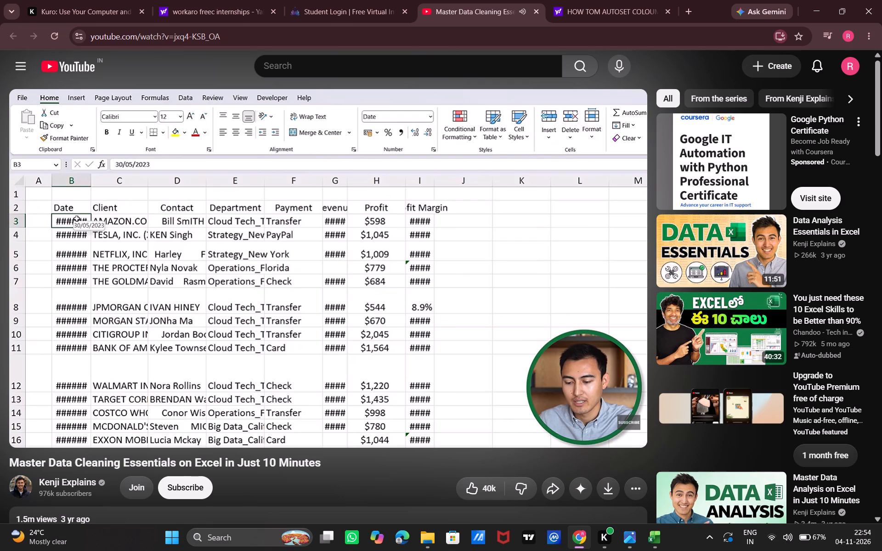
Pause the data cleaning video and close the Yahoo autoset column search, Student Login and Kuro browser tabs.
left_click(369, 258)
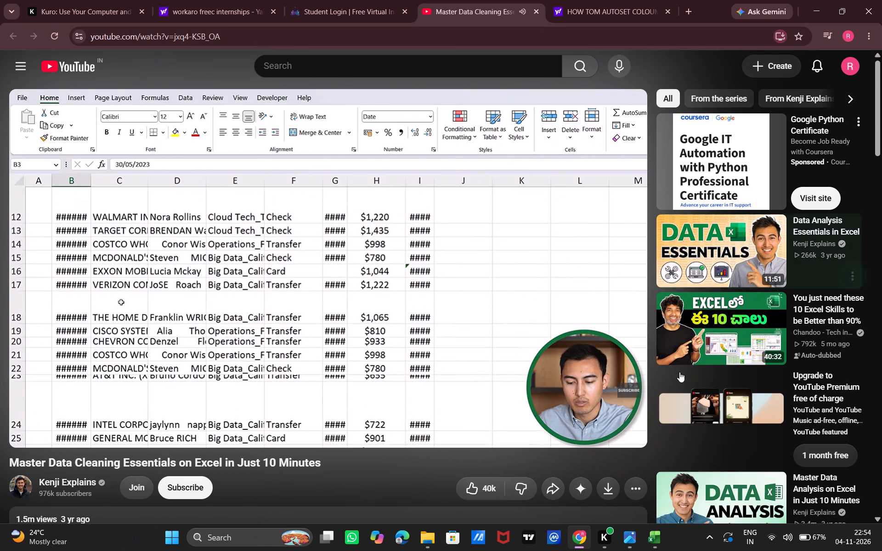
left_click(666, 10)
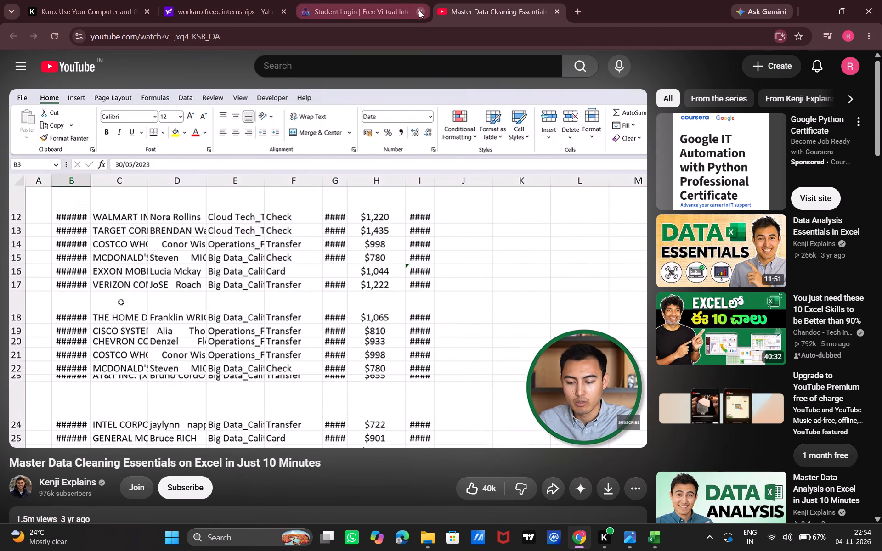
left_click(419, 10)
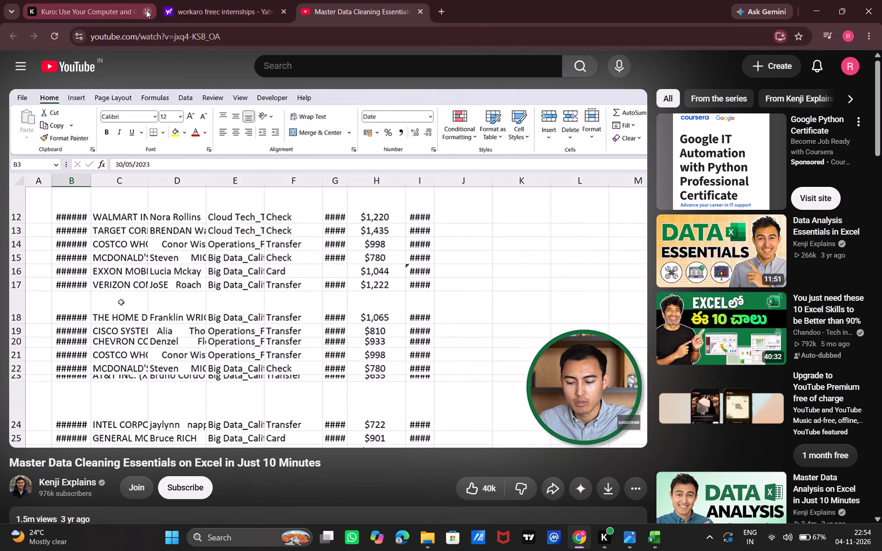
left_click(146, 10)
Open the Workora Free Virtual Internship Programs in India page from the Yahoo search results and close the search results tab.
left_click(95, 0)
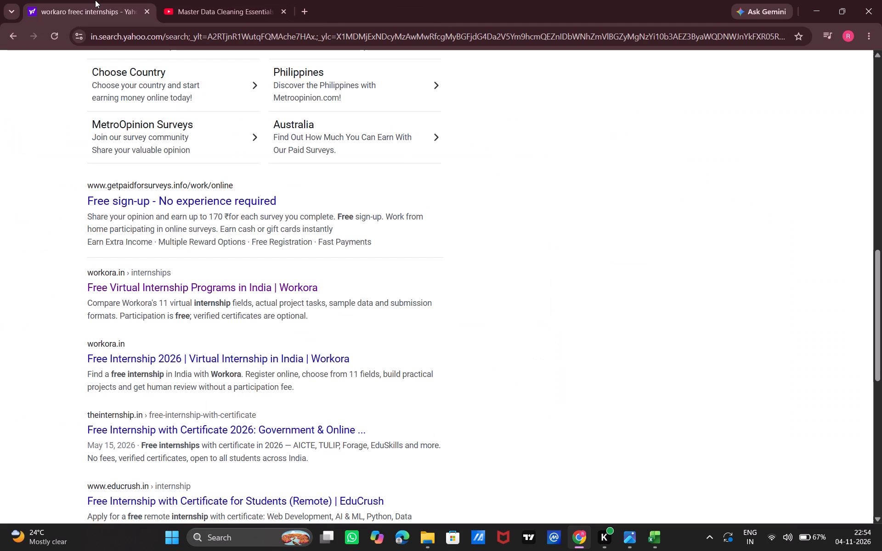
left_click(189, 287)
scroll(210, 190, "down", 1)
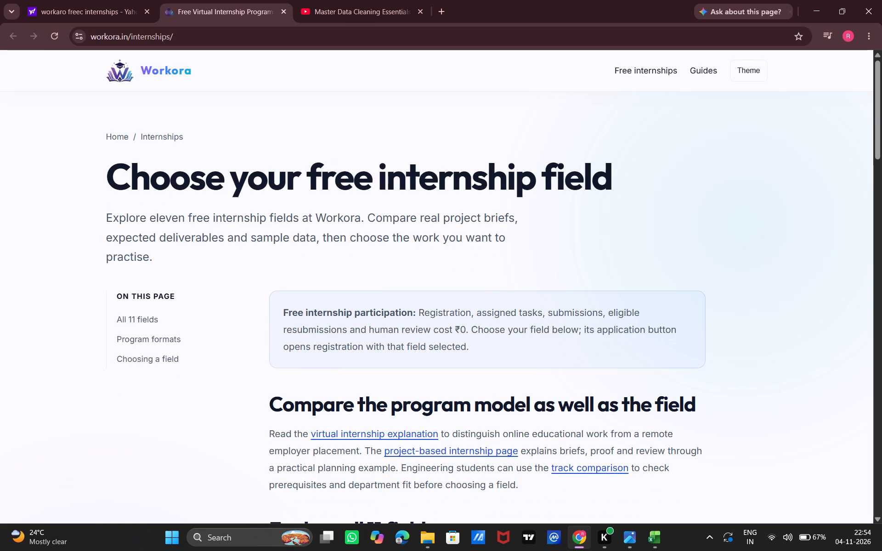
scroll(201, 166, "down", 1)
left_click(149, 10)
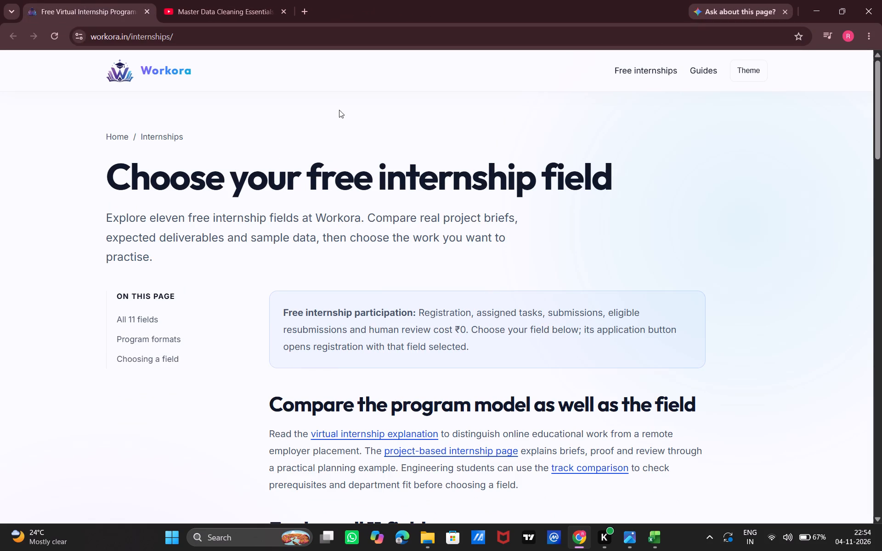
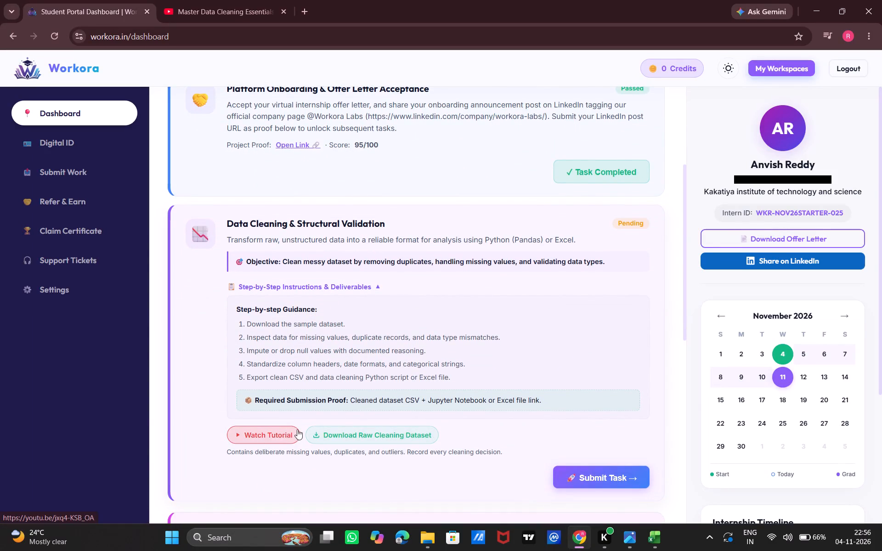
Return to the Excel data cleaning video and watch how the Autofit Rows and Columns section selects and resizes the whole table.
left_click(222, 3)
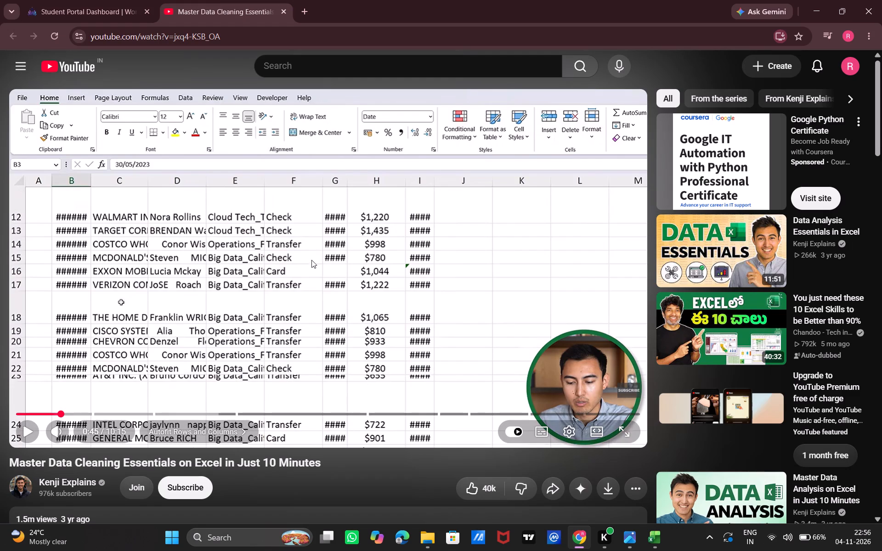
left_click(310, 263)
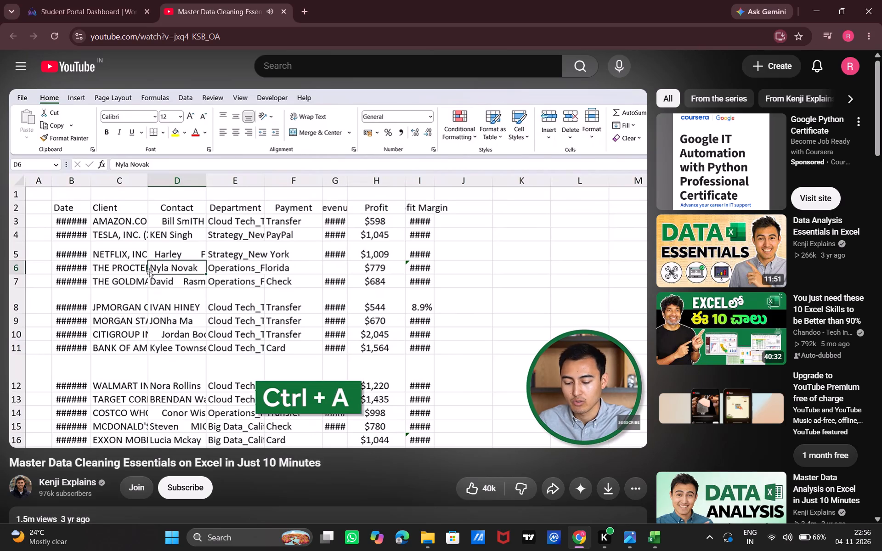
left_click(310, 263)
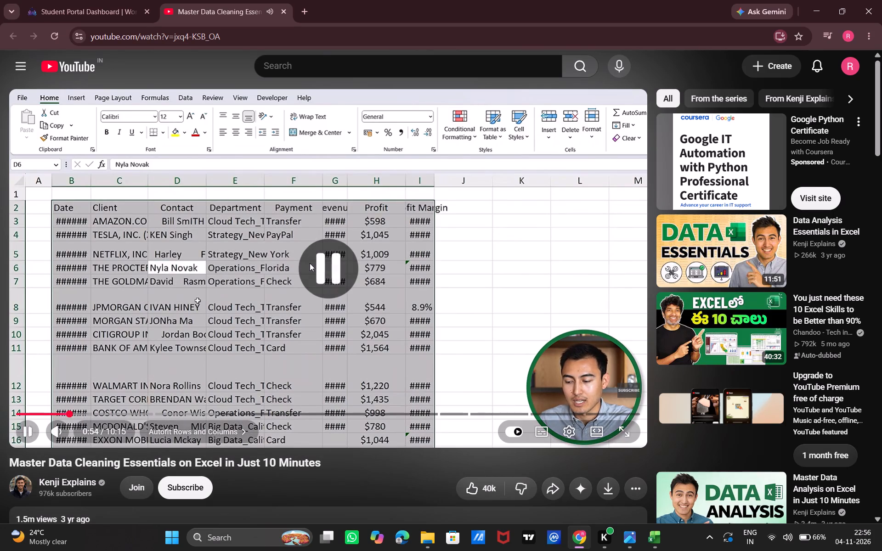
left_click(310, 263)
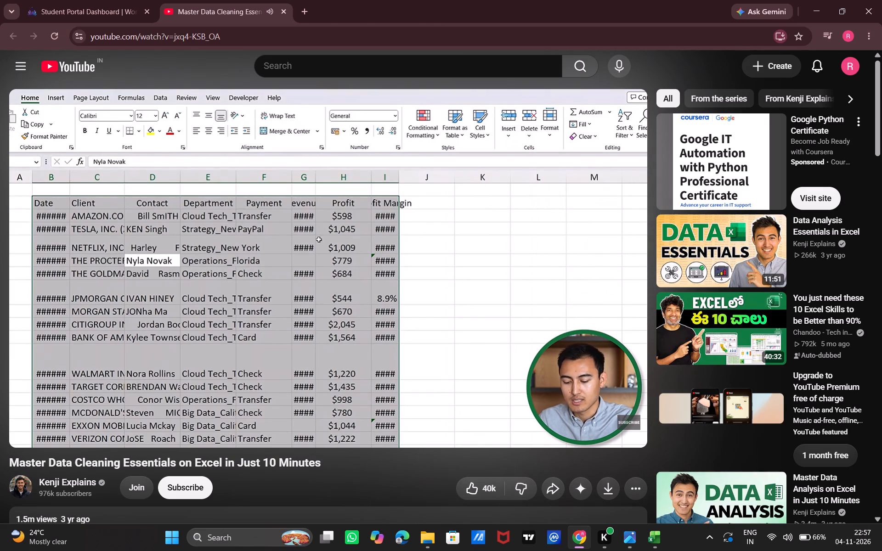
left_click(286, 236)
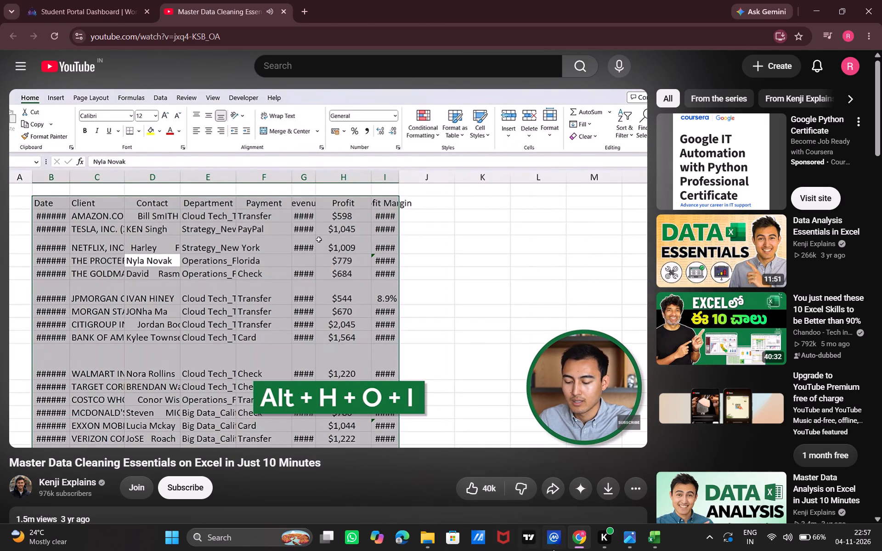
Switch to Excel, select the entire customer churn dataset and apply AutoFit Column Width to all its columns.
left_click(652, 537)
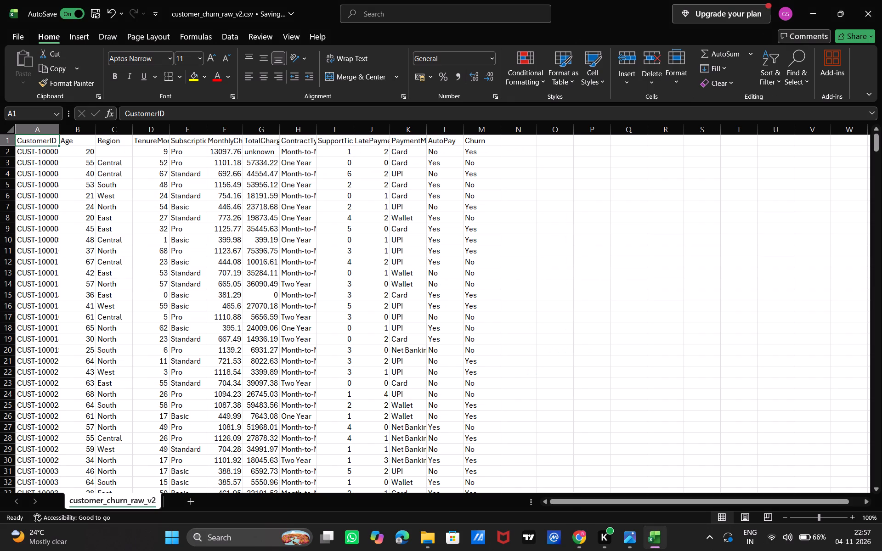
key("ctrl+a")
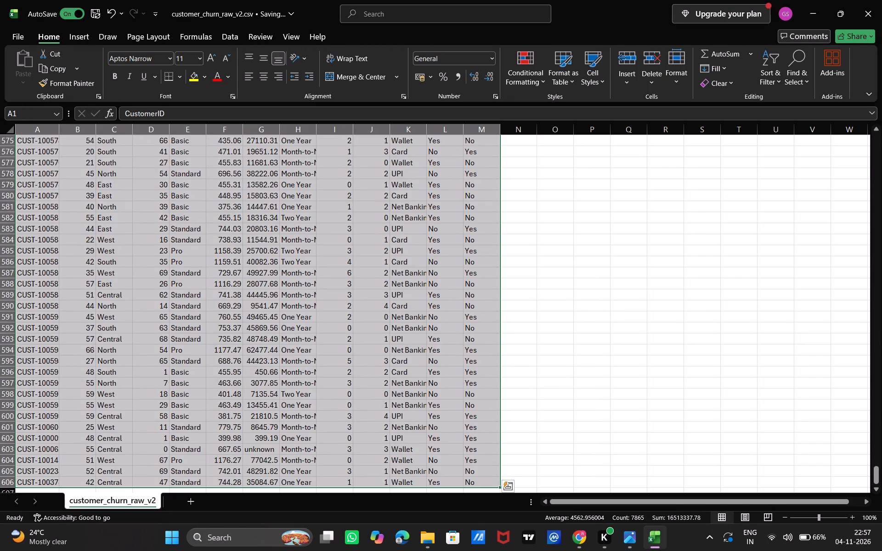
left_click(675, 82)
left_click(690, 129)
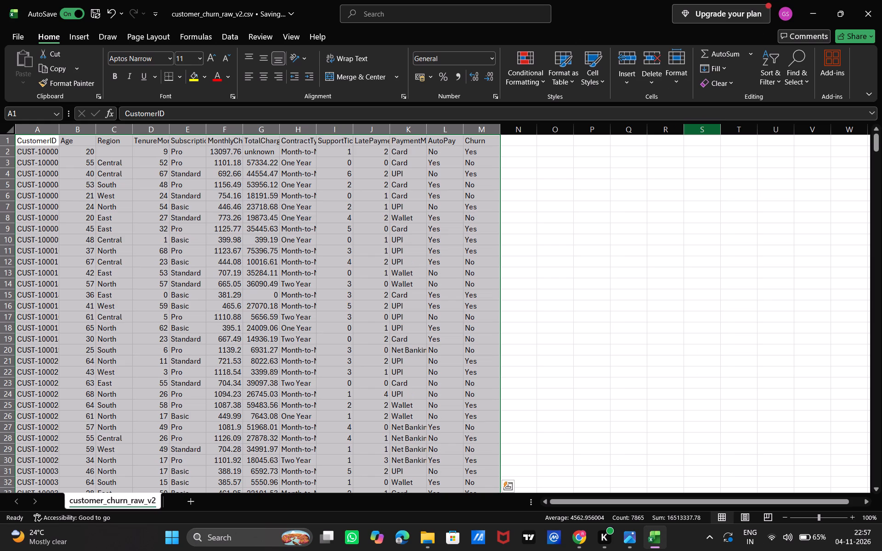
left_click(677, 84)
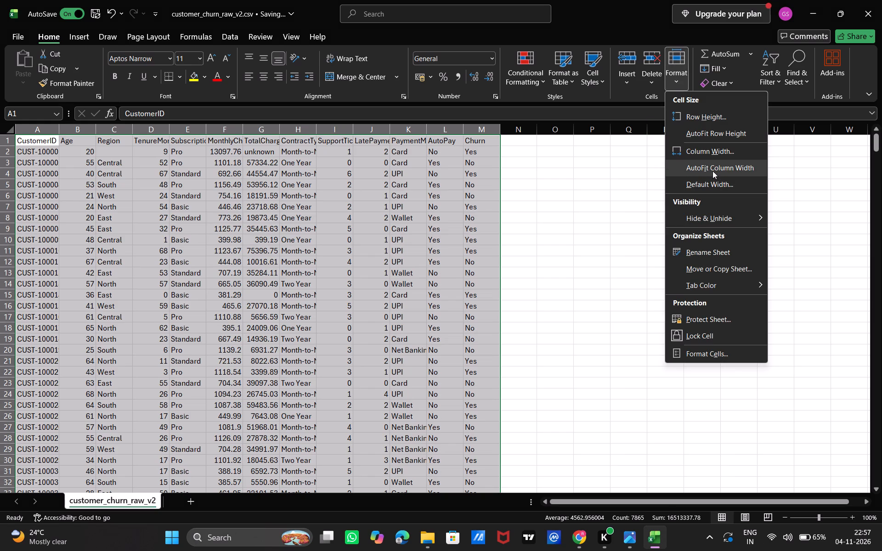
left_click(715, 166)
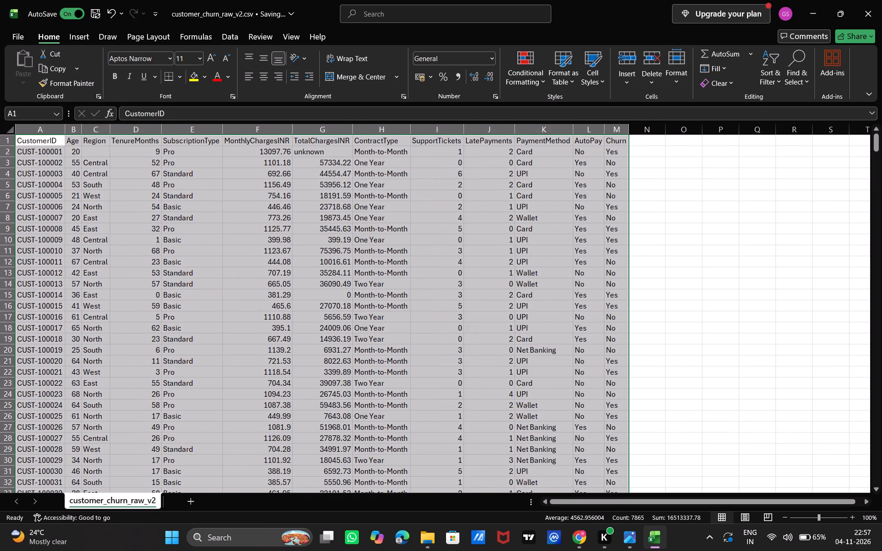
left_click(716, 260)
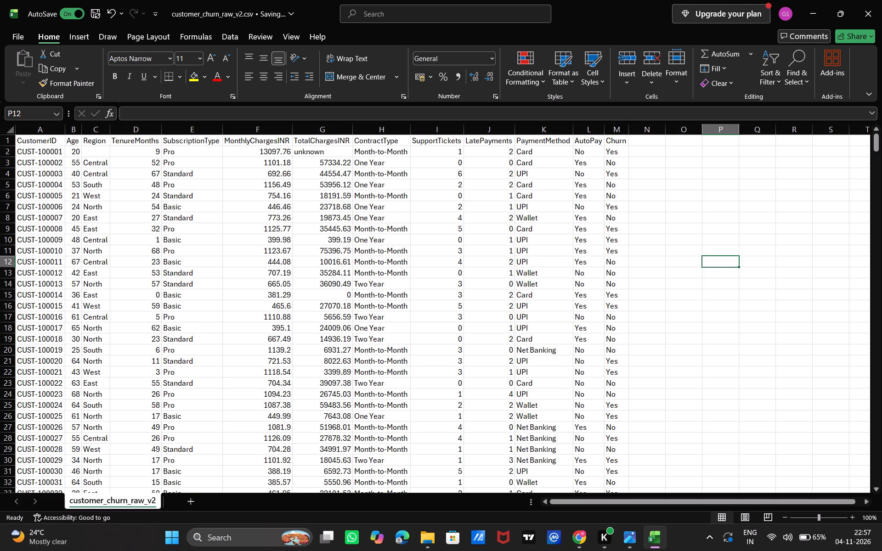
scroll(164, 313, "down", 1)
scroll(164, 313, "up", 3)
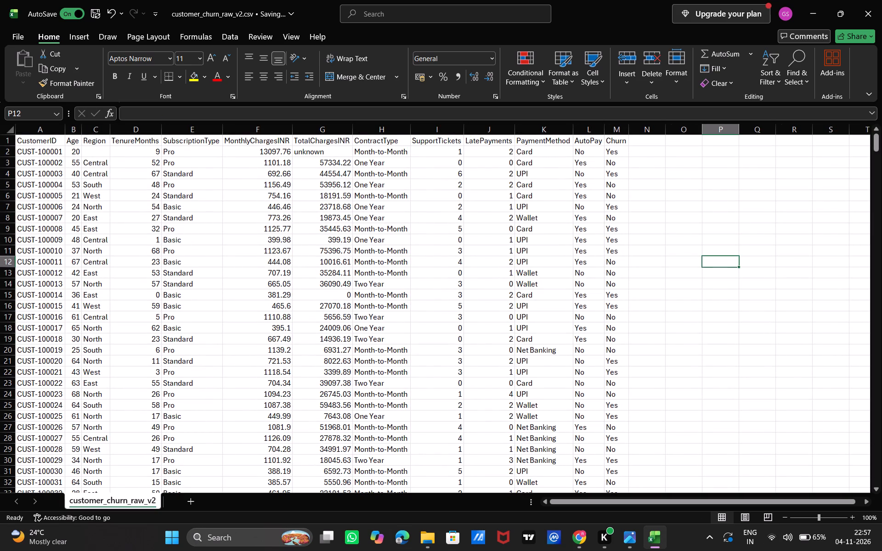
Switch to Chrome and resume the data cleaning video in the Autofit Rows and Columns section.
left_click(583, 545)
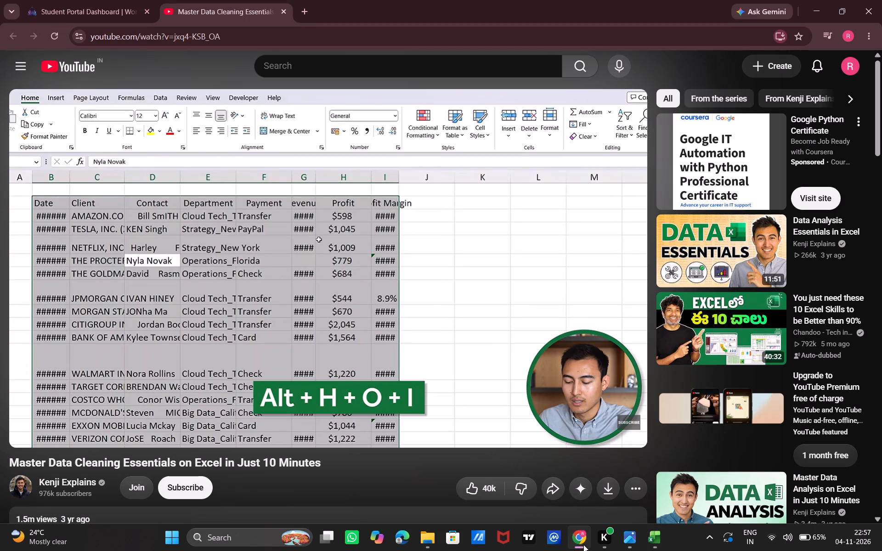
left_click(399, 254)
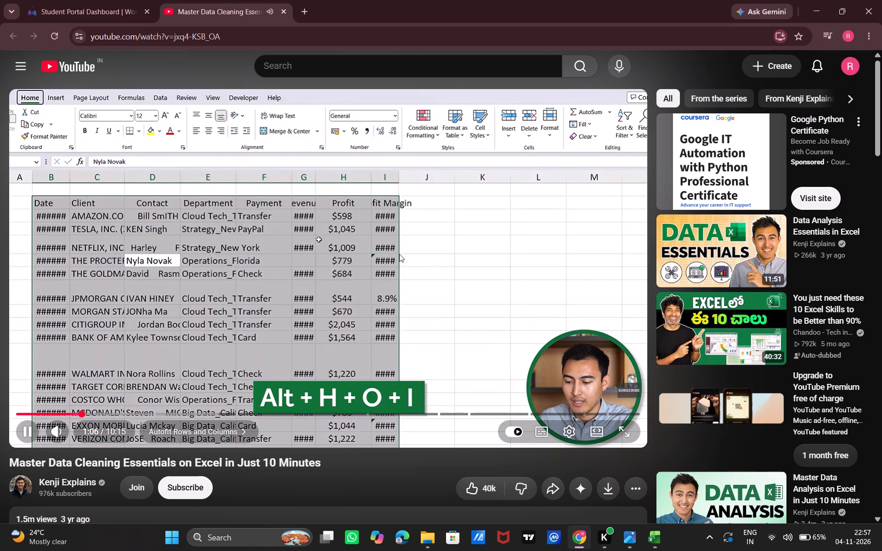
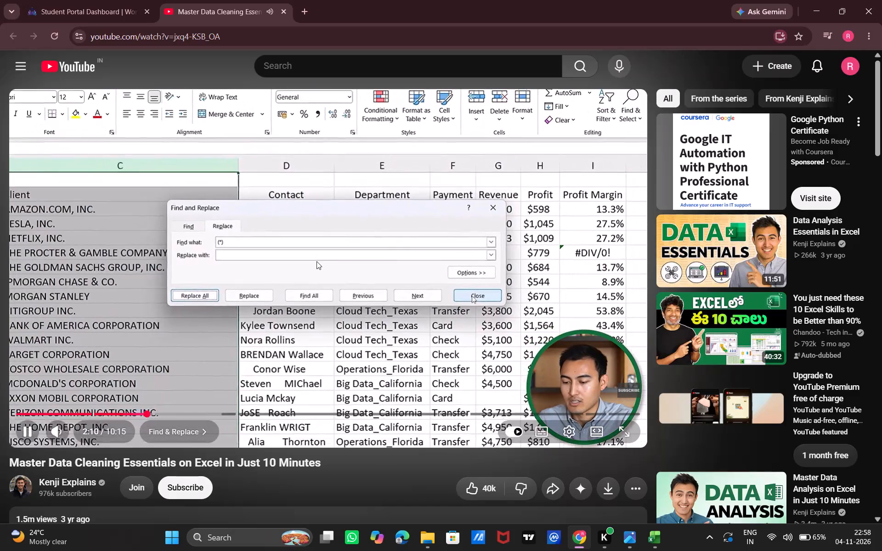
Pause the video, switch to Excel and look through the customer churn rows for entries that need cleaning, such as blanks or inconsistent text.
left_click(317, 261)
left_click(656, 543)
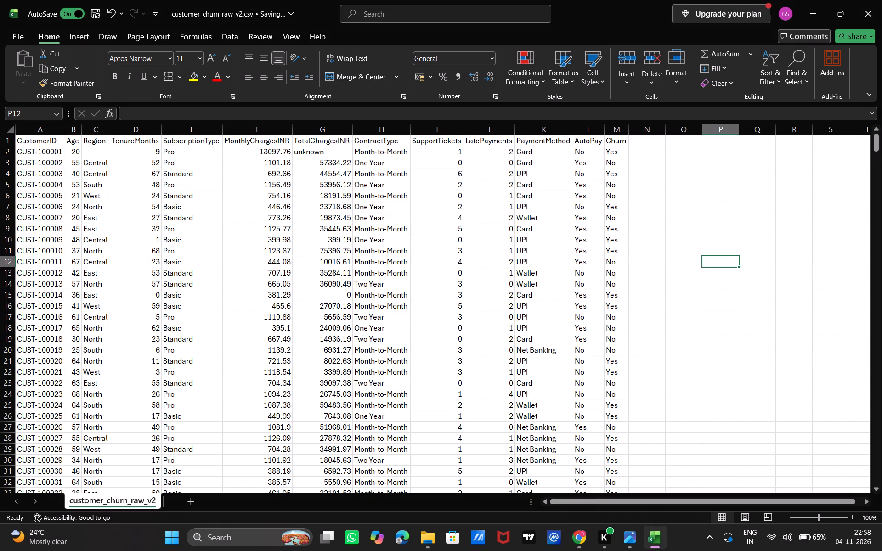
scroll(320, 319, "down", 6)
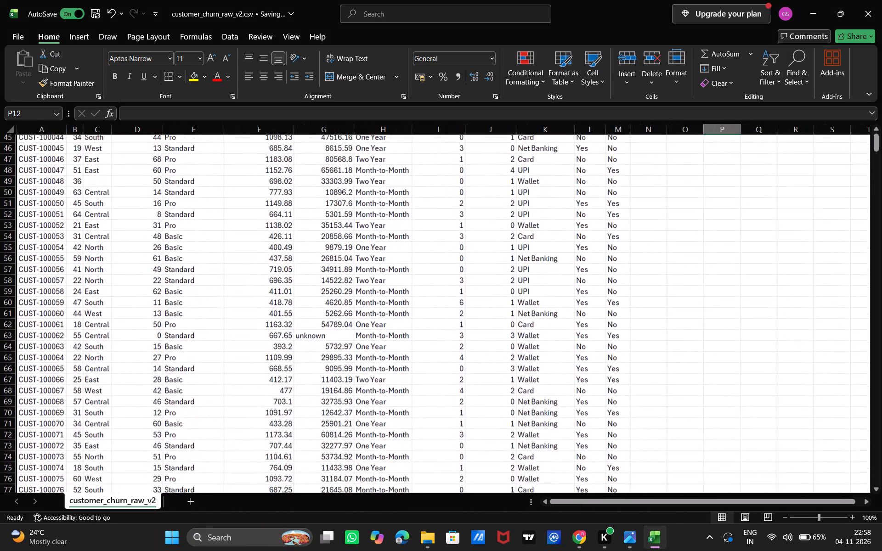
scroll(320, 319, "down", 1)
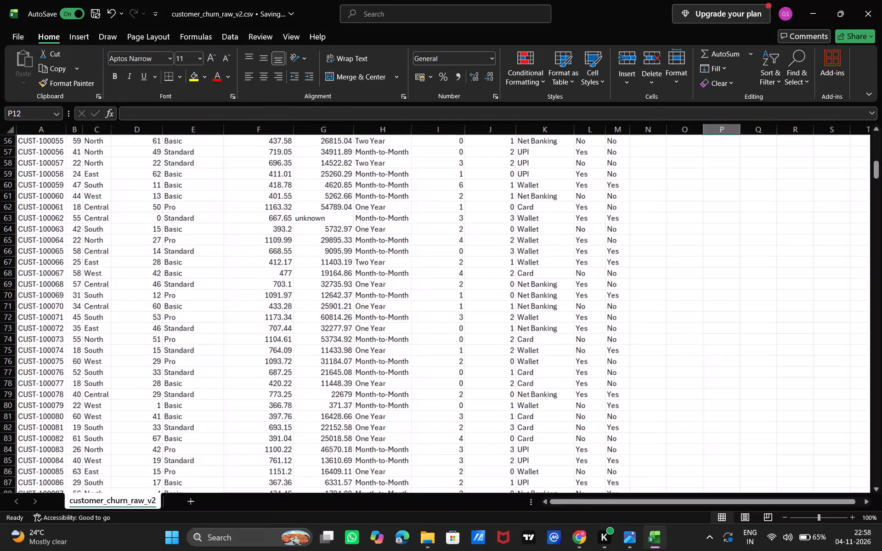
scroll(320, 319, "down", 2)
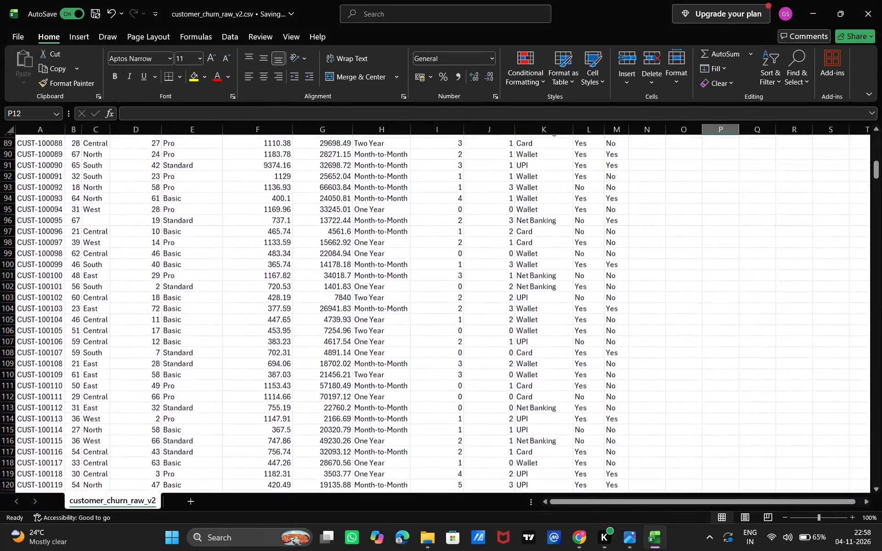
scroll(320, 319, "down", 5)
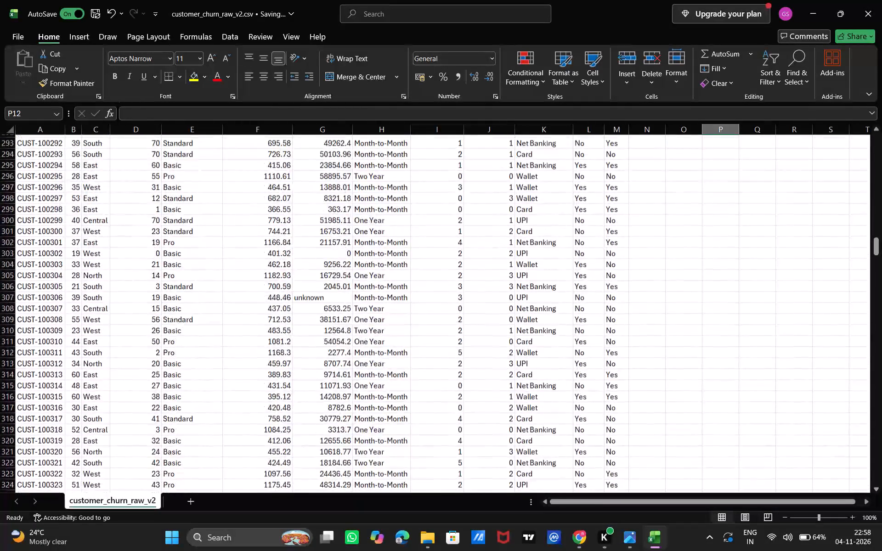
scroll(320, 319, "down", 2)
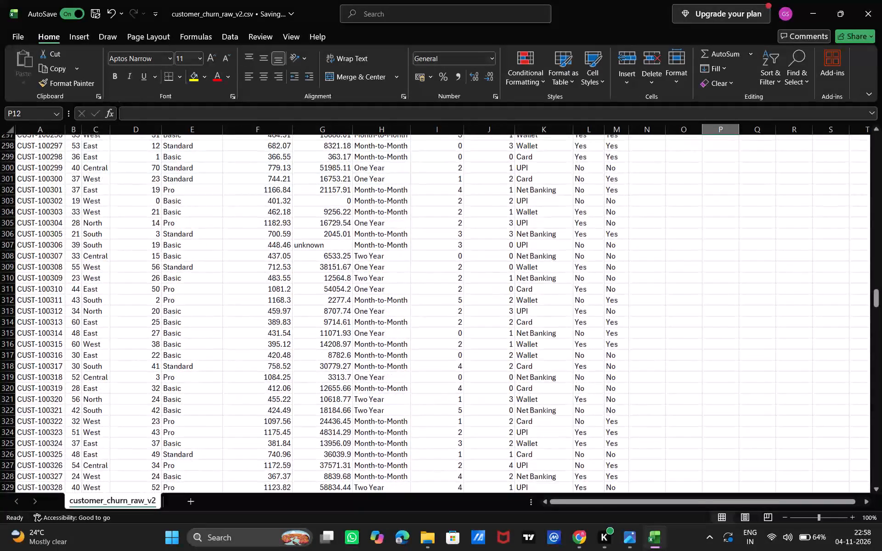
scroll(320, 319, "up", 20)
scroll(320, 319, "up", 3)
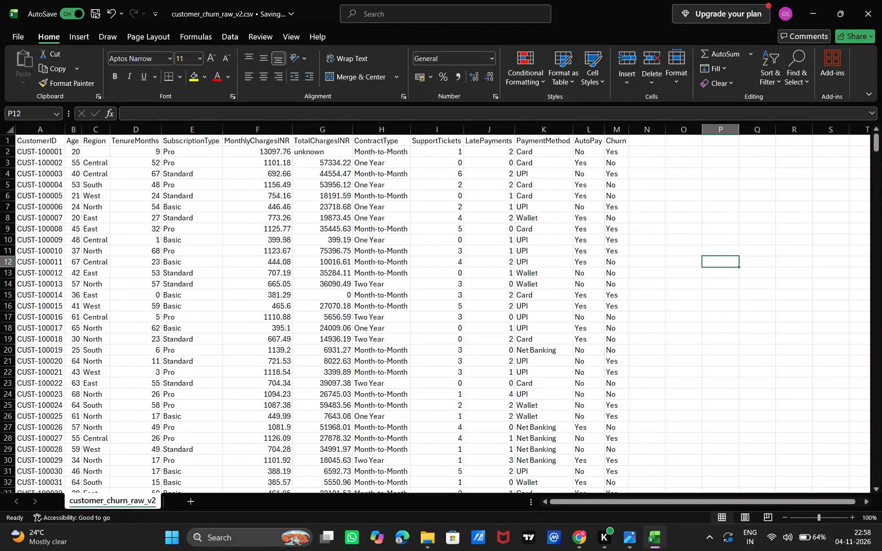
left_click(7, 265)
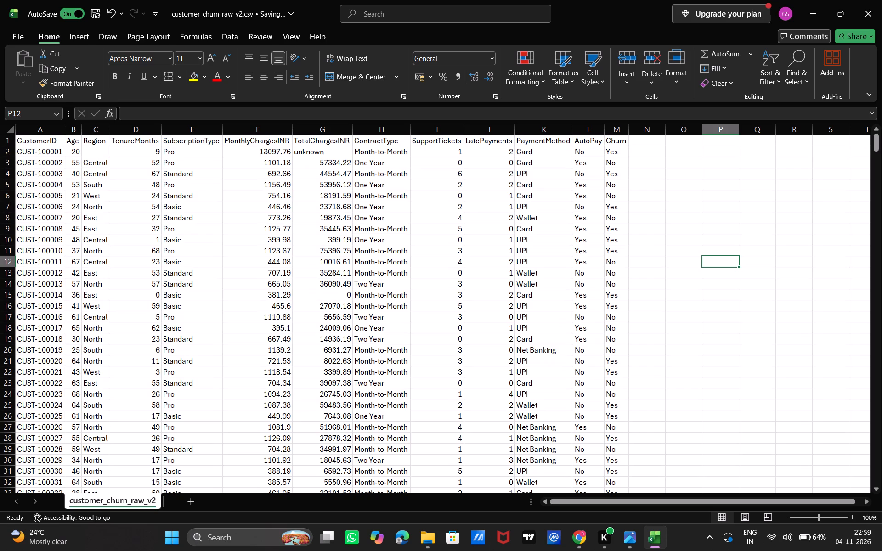
scroll(43, 298, "down", 2)
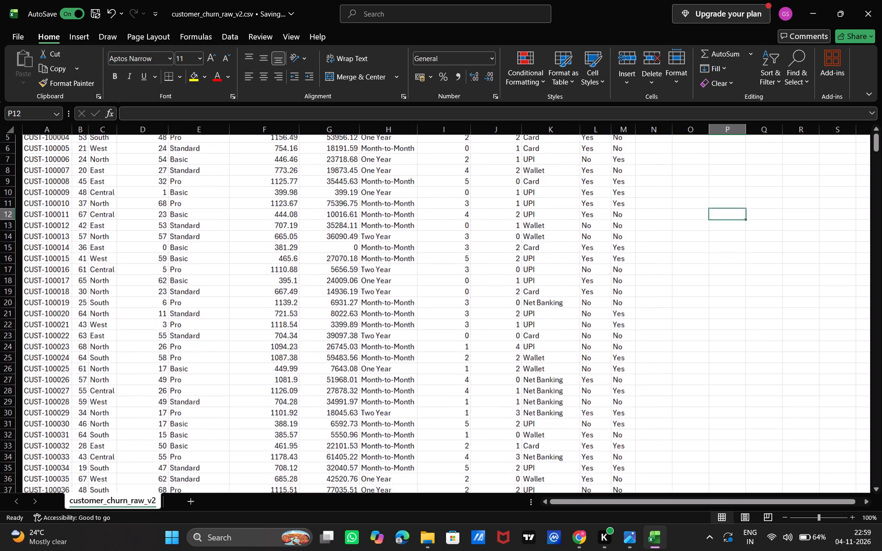
scroll(43, 298, "down", 1)
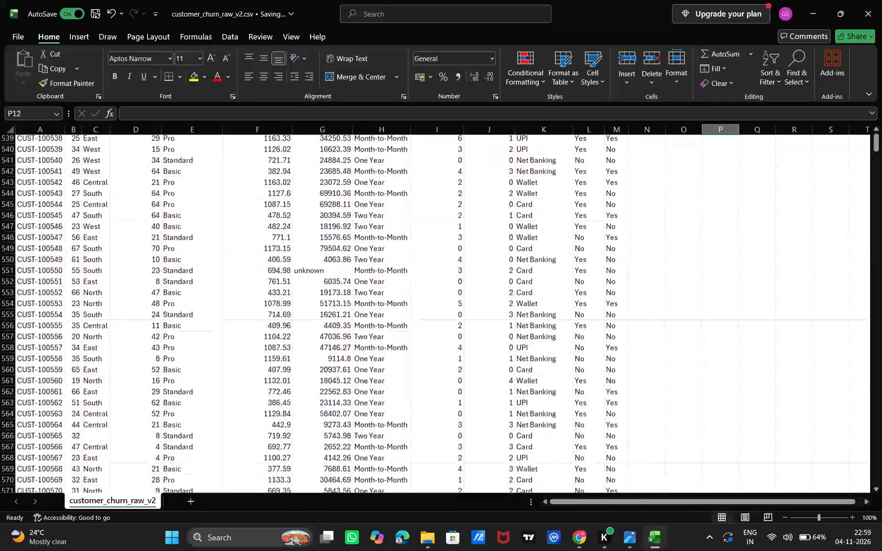
scroll(43, 298, "up", 9)
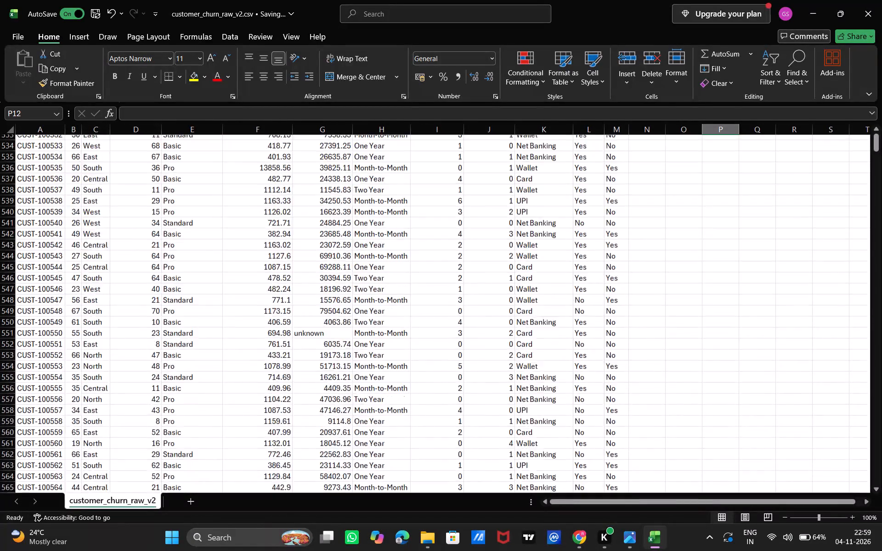
scroll(43, 298, "up", 2)
scroll(43, 298, "down", 5)
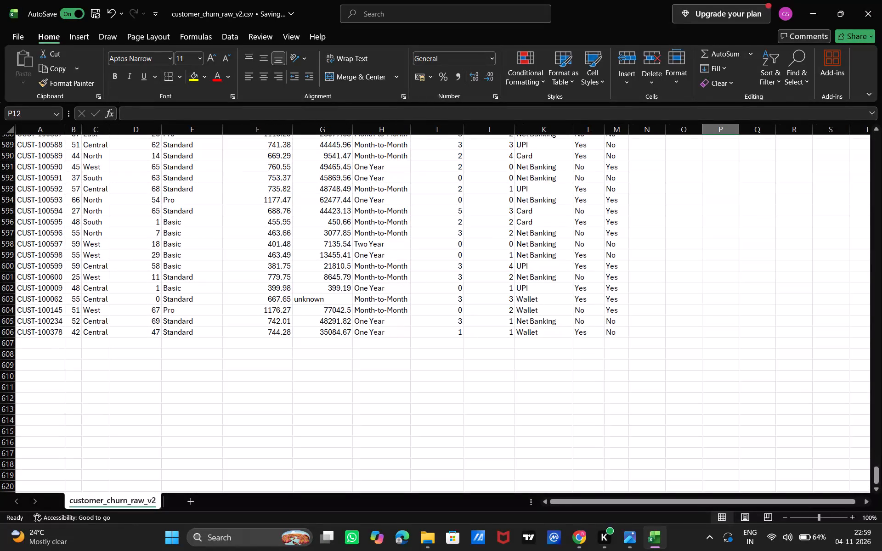
scroll(43, 298, "up", 1)
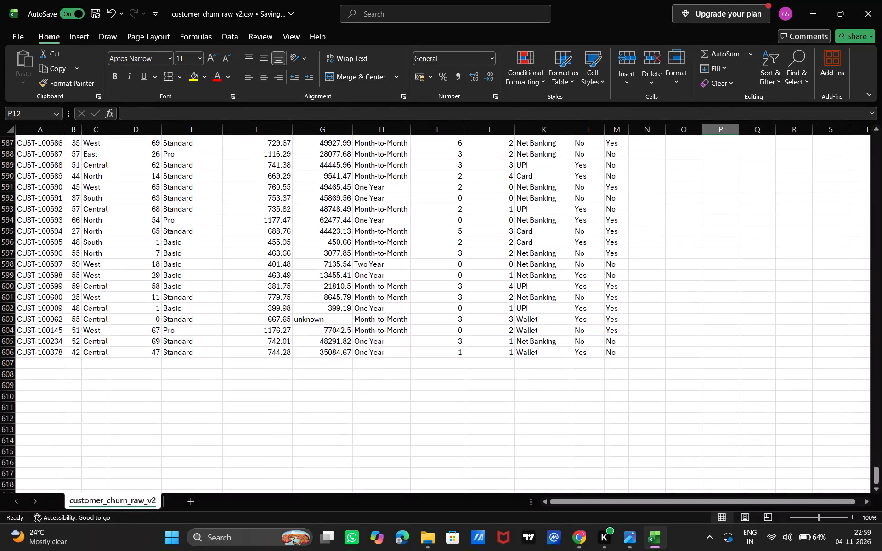
scroll(43, 298, "up", 6)
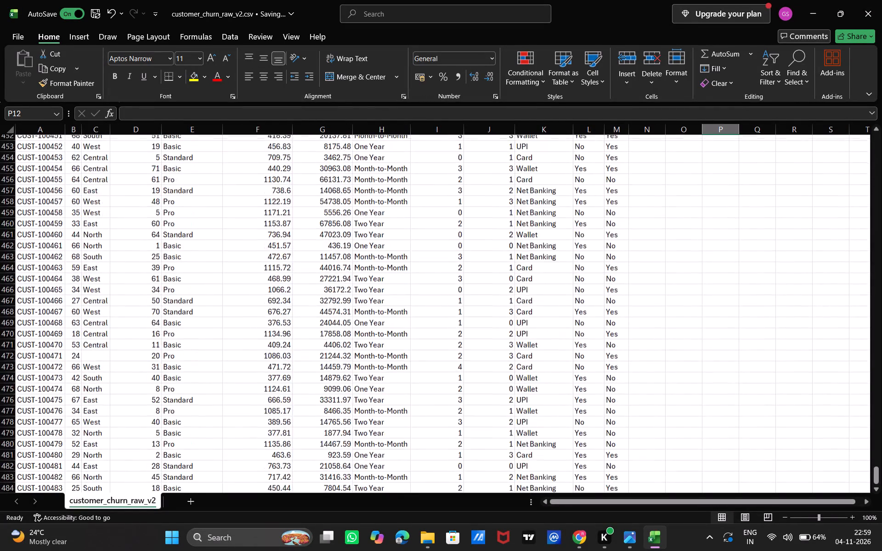
scroll(43, 298, "up", 4)
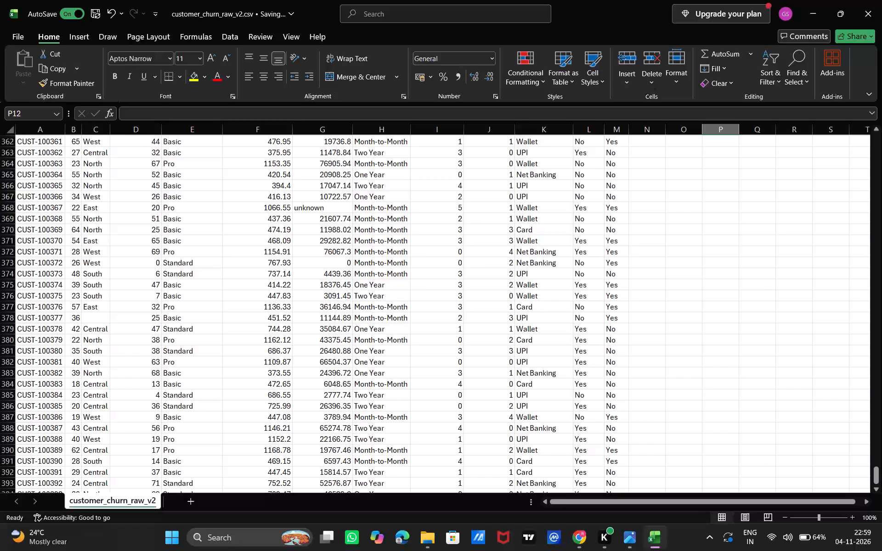
scroll(43, 298, "up", 1)
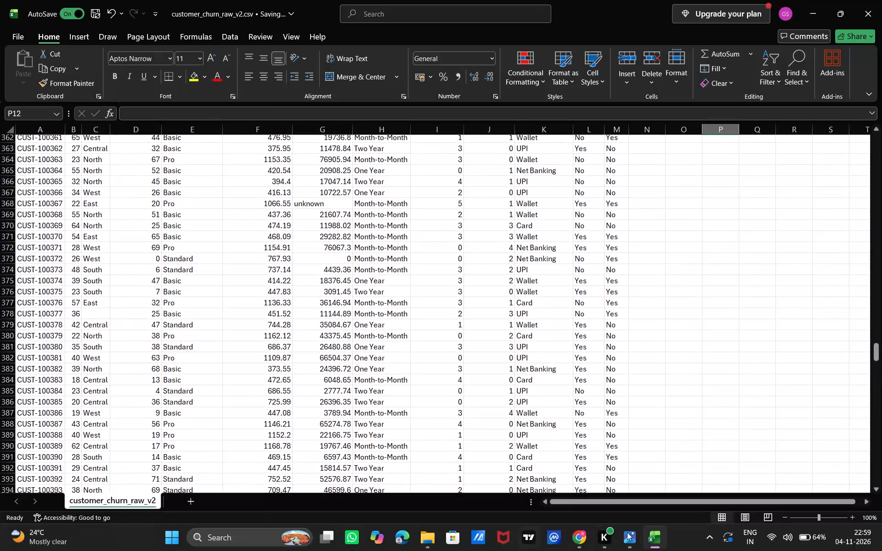
Switch to Chrome and resume the data cleaning video in the Find & Replace section.
left_click(577, 536)
left_click(362, 253)
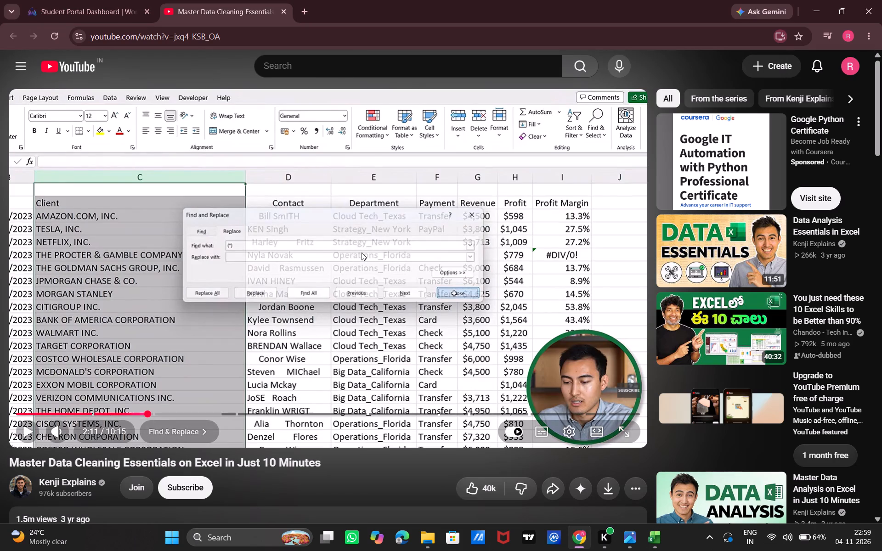
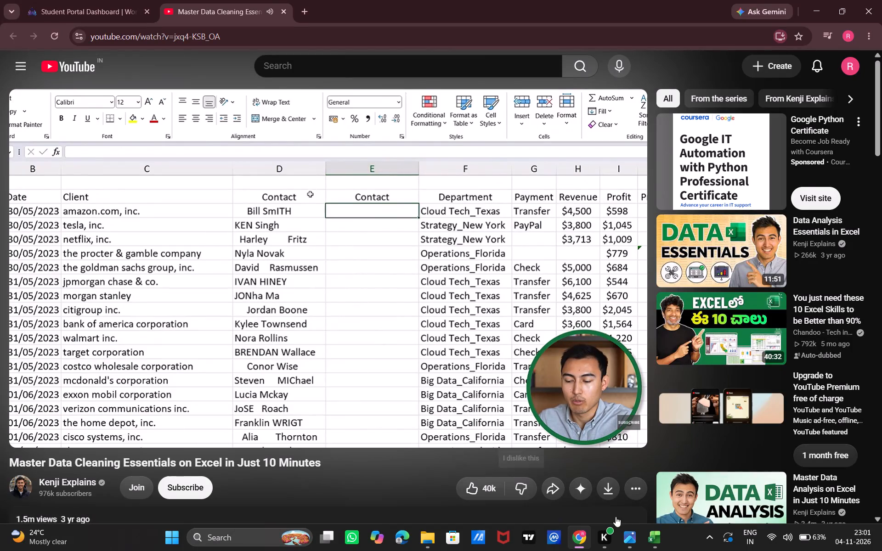
Switch to Excel and review the customer churn rows from the header row downward for blanks, inconsistent text and other entries needing cleaning.
left_click(656, 538)
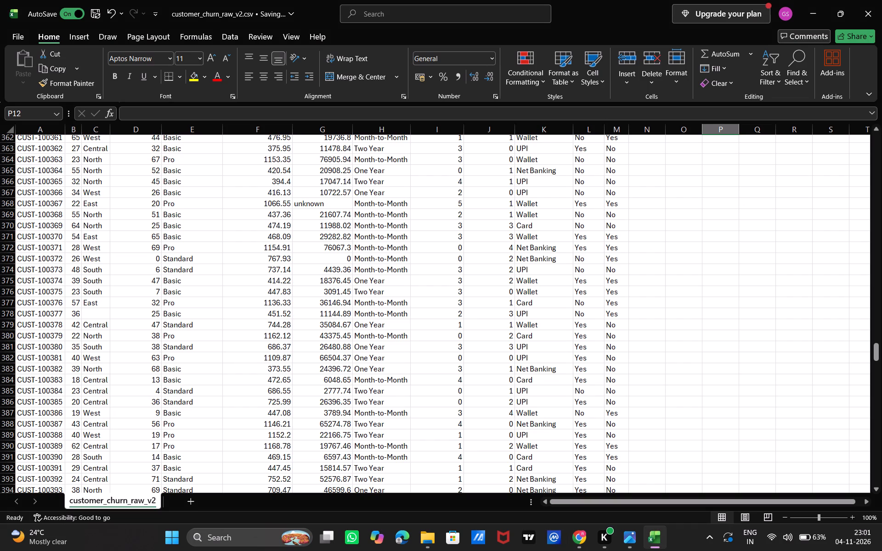
scroll(383, 285, "up", 6)
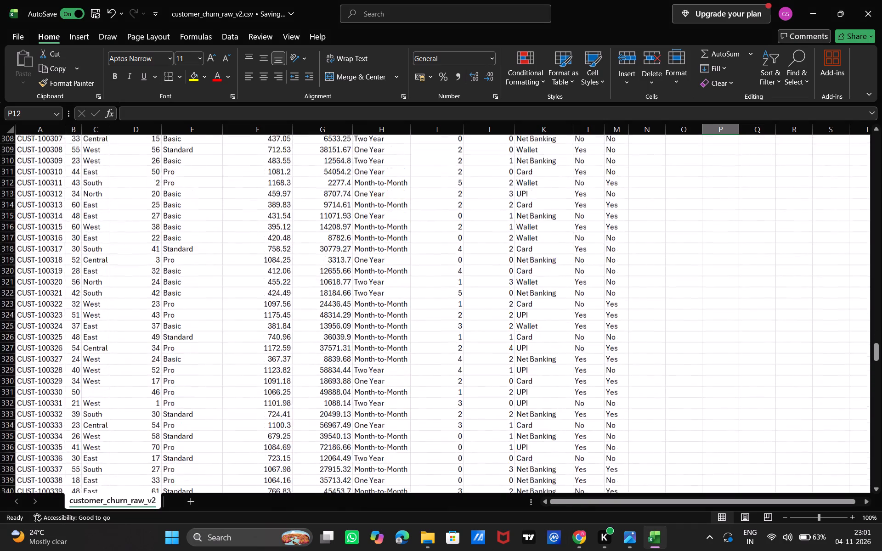
scroll(383, 285, "up", 4)
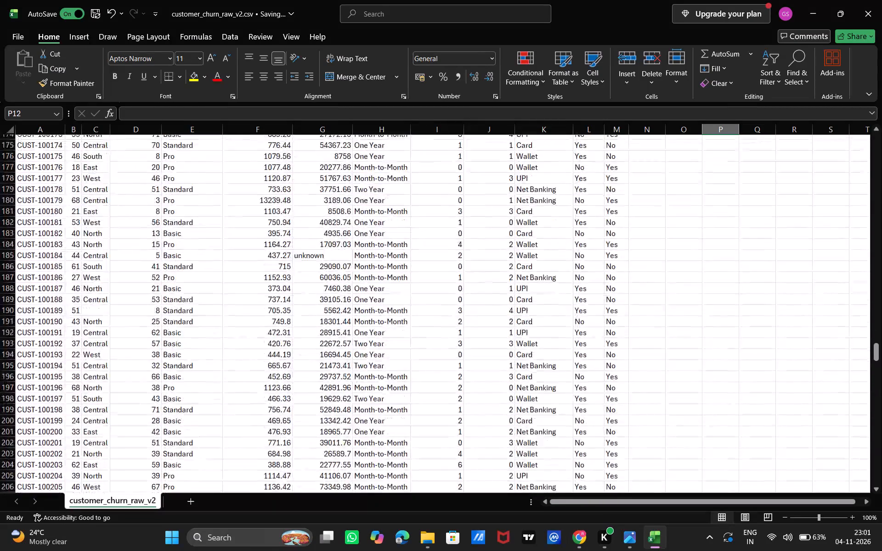
scroll(383, 285, "up", 5)
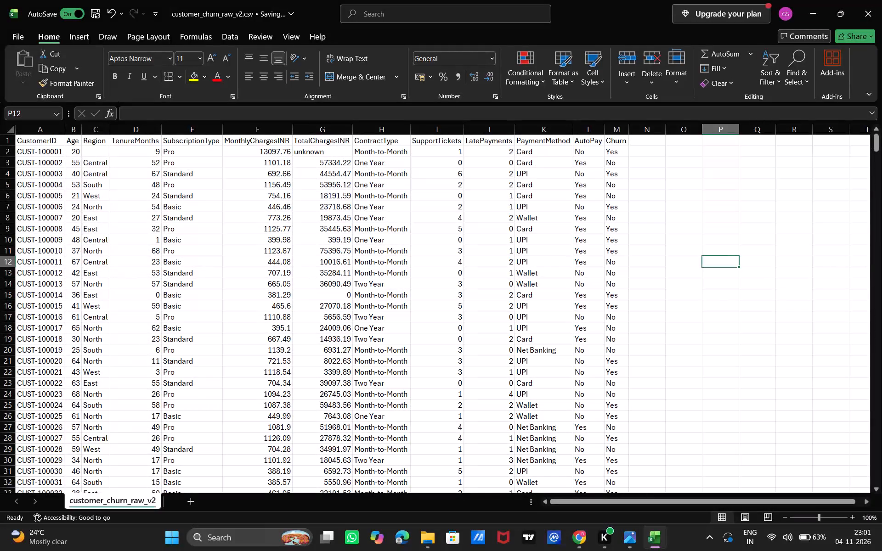
scroll(370, 365, "down", 1)
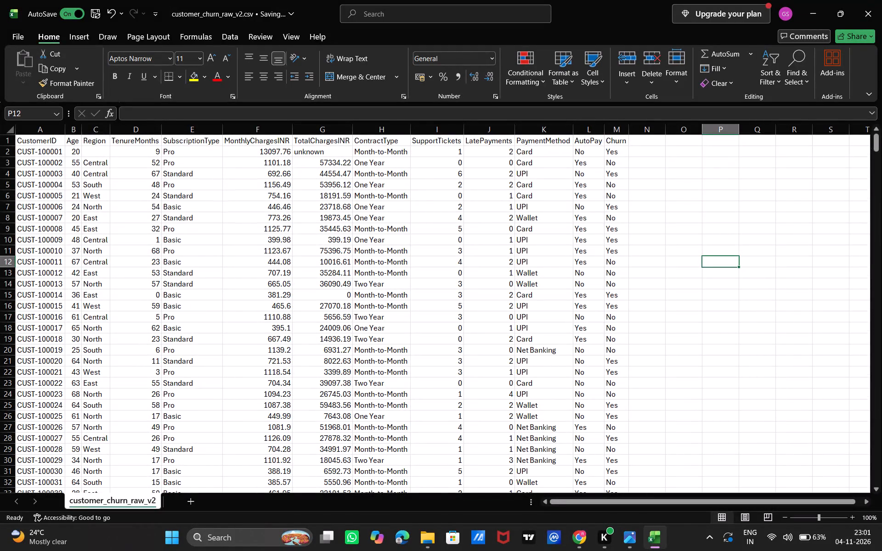
scroll(370, 365, "down", 5)
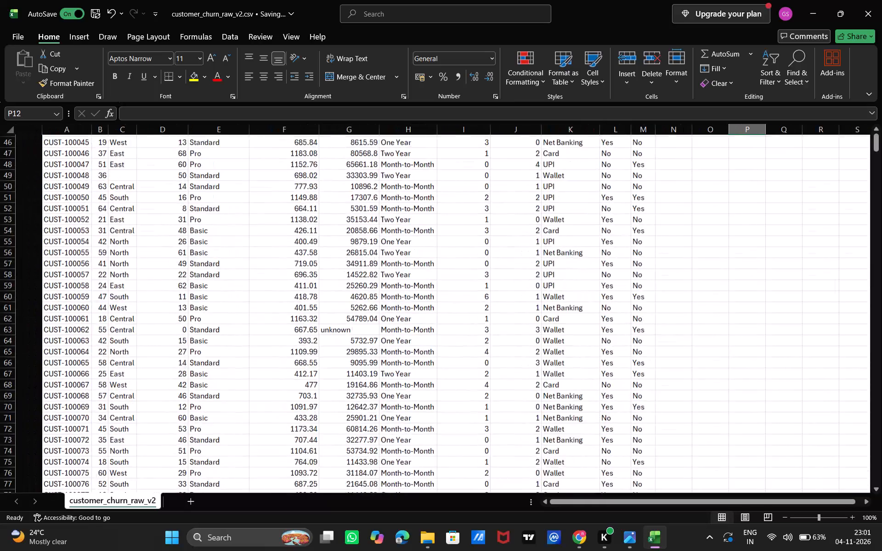
scroll(370, 365, "down", 4)
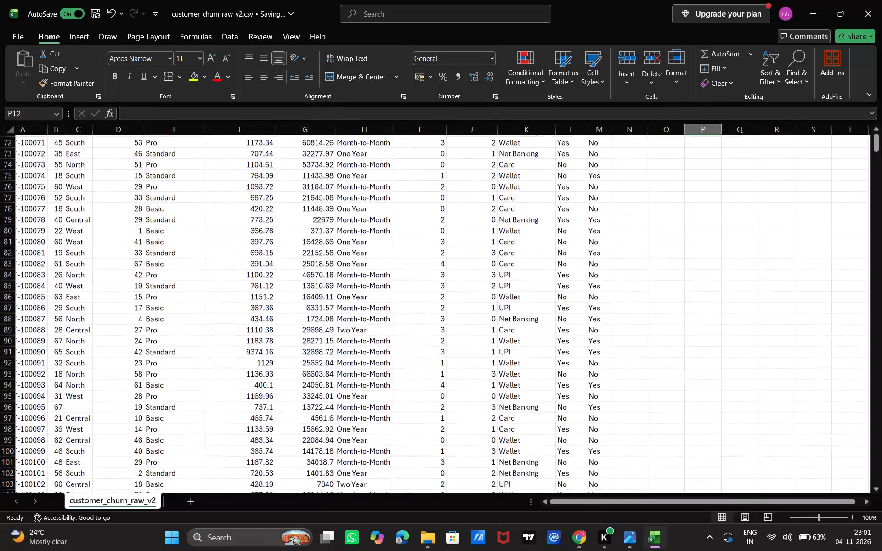
scroll(370, 365, "down", 4)
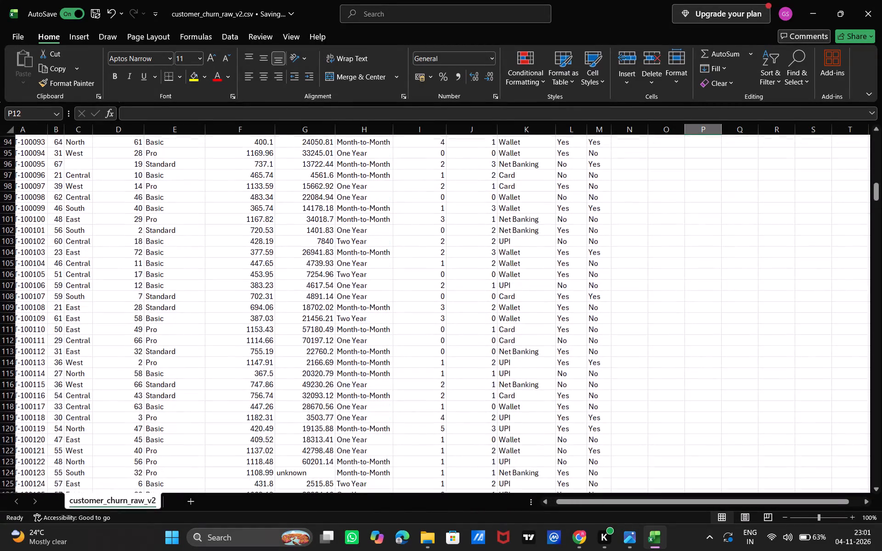
scroll(370, 365, "down", 4)
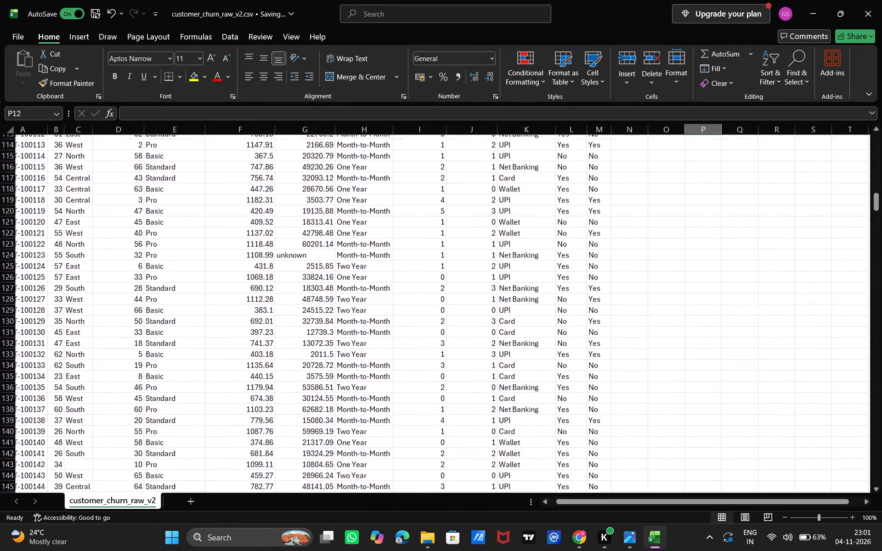
scroll(372, 361, "down", 6)
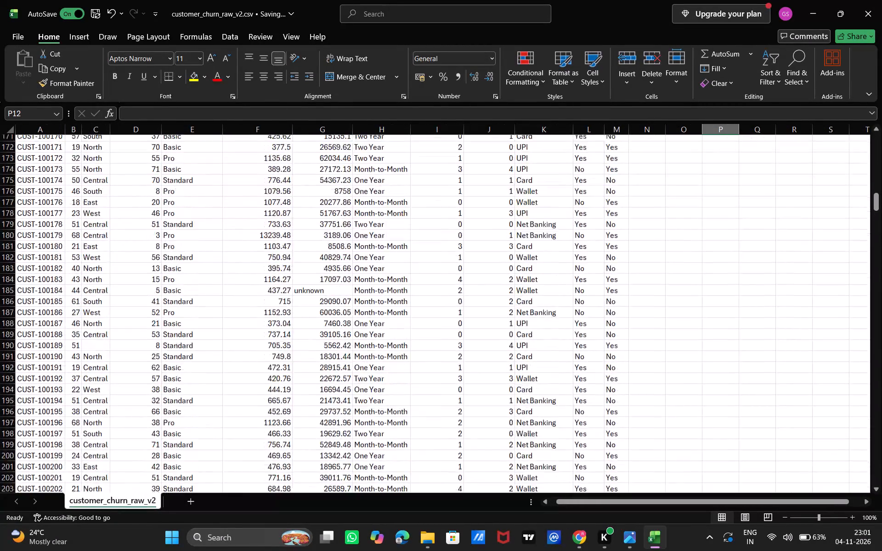
scroll(372, 361, "down", 3)
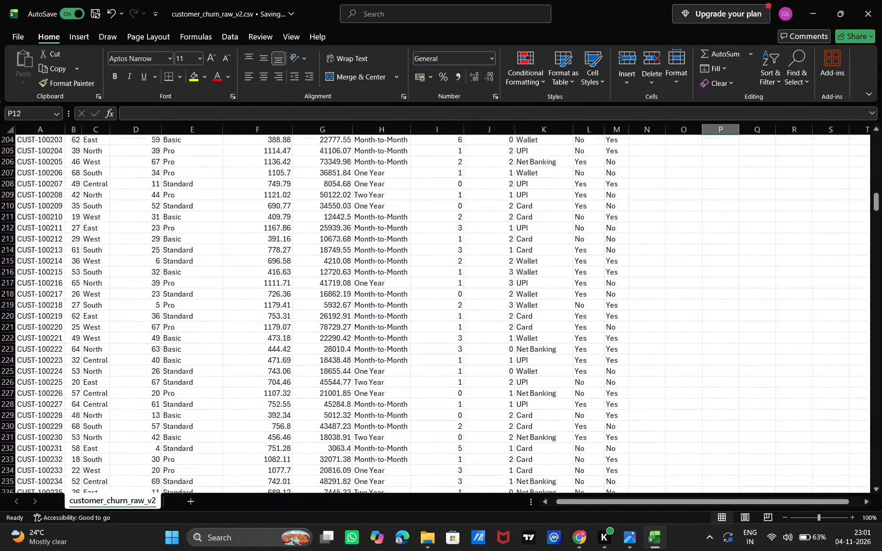
scroll(372, 361, "down", 5)
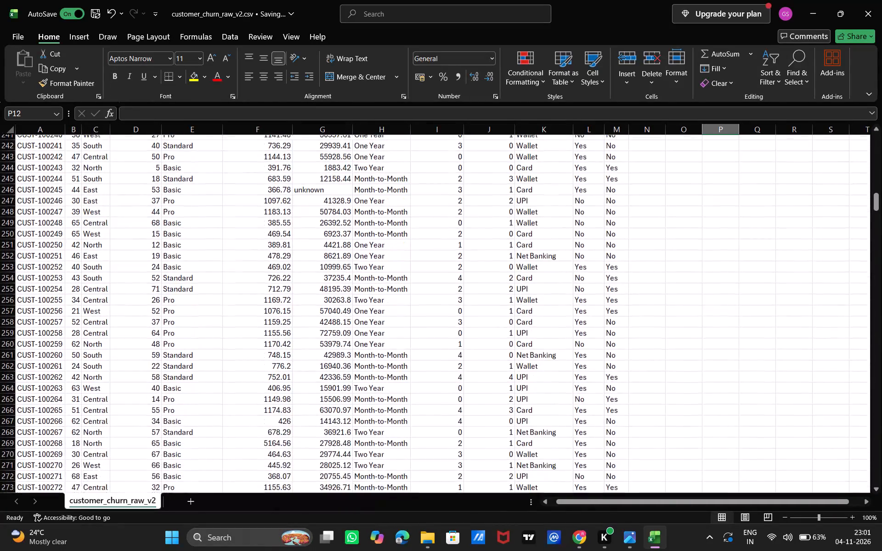
scroll(372, 361, "down", 4)
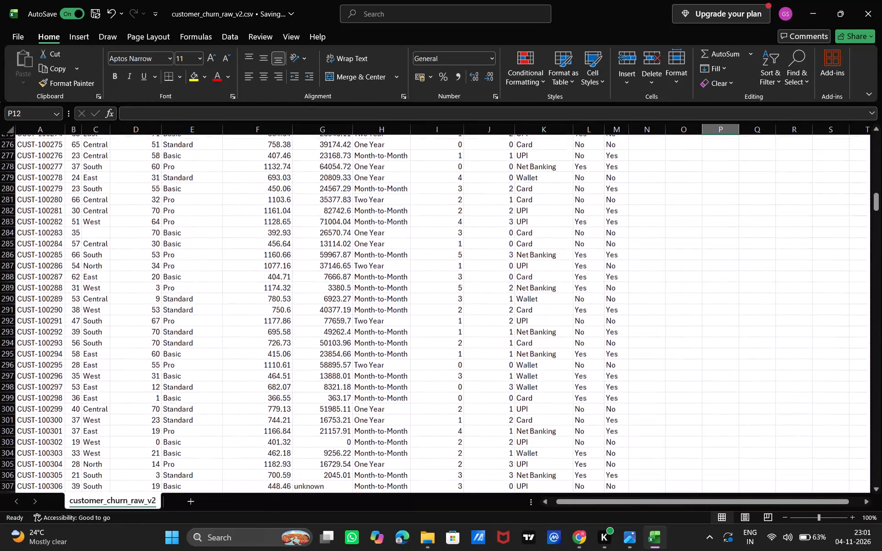
scroll(372, 361, "down", 5)
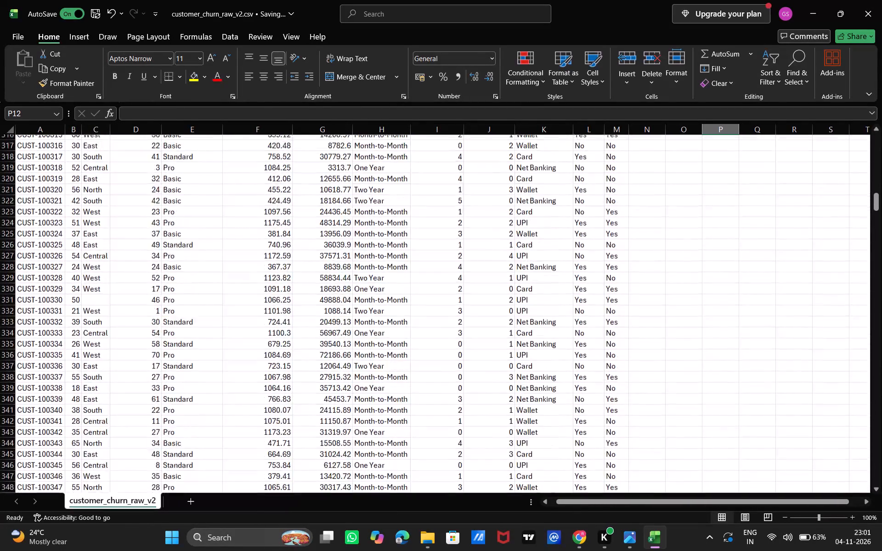
scroll(372, 361, "down", 6)
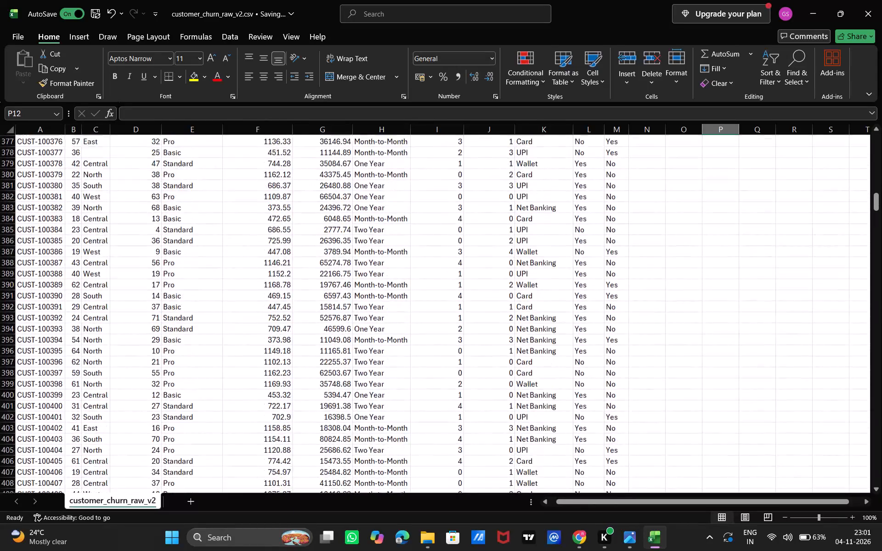
scroll(372, 361, "down", 2)
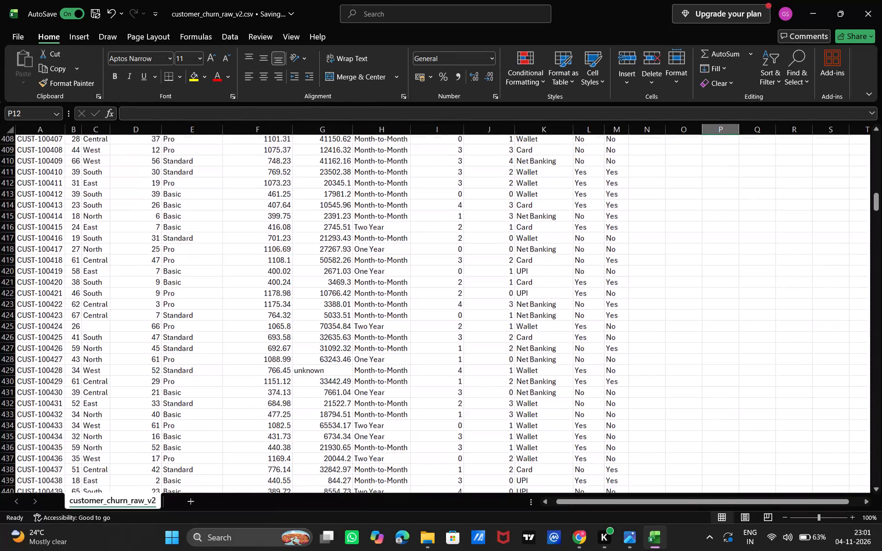
scroll(372, 361, "down", 2)
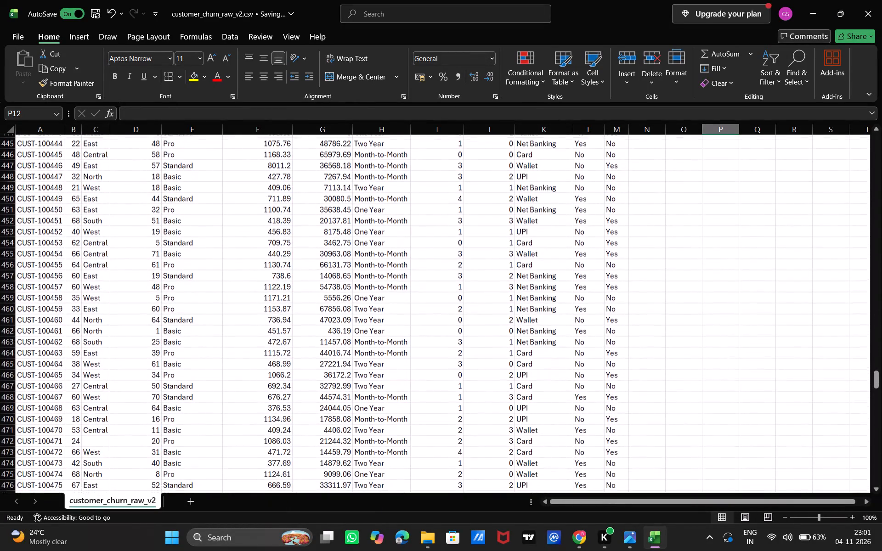
scroll(372, 361, "down", 3)
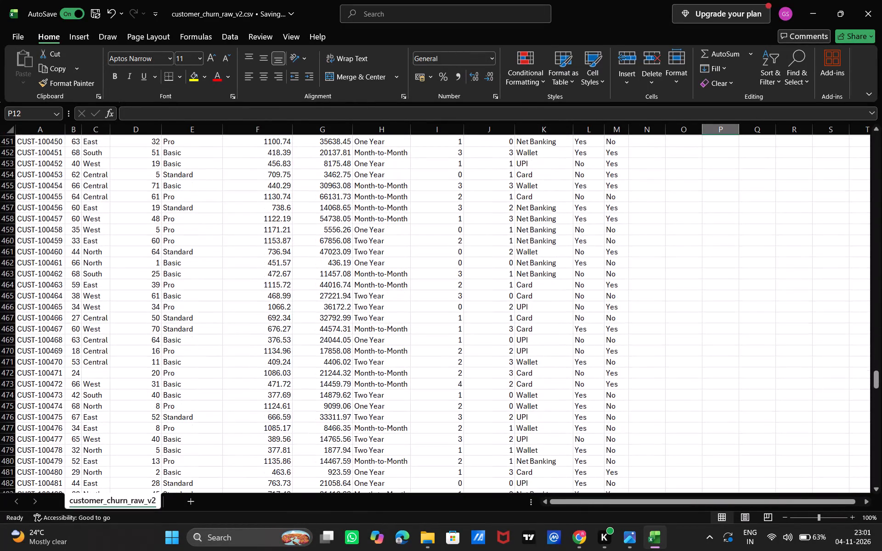
scroll(372, 361, "down", 3)
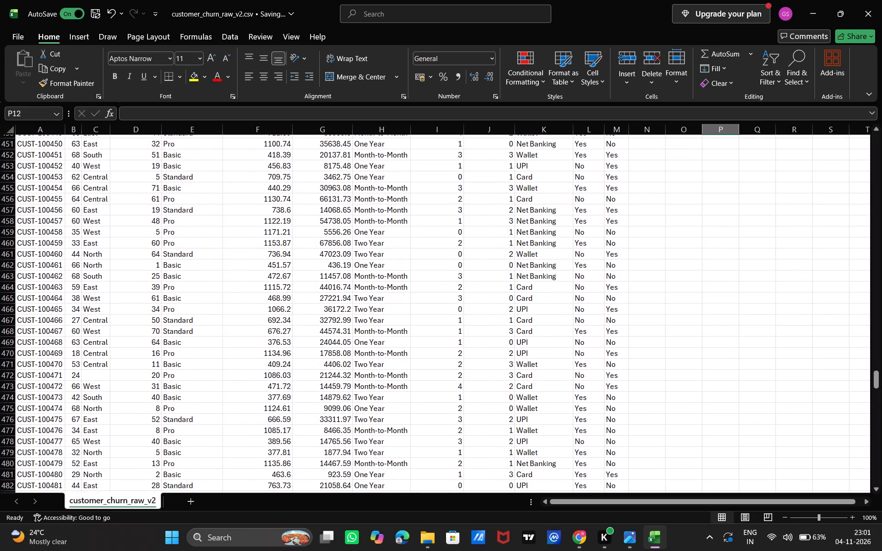
scroll(372, 361, "down", 1)
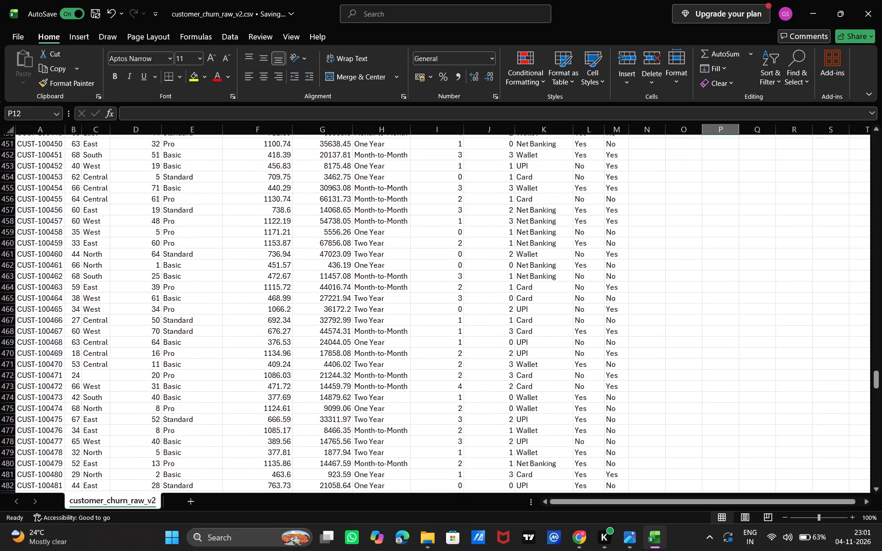
scroll(372, 361, "down", 1)
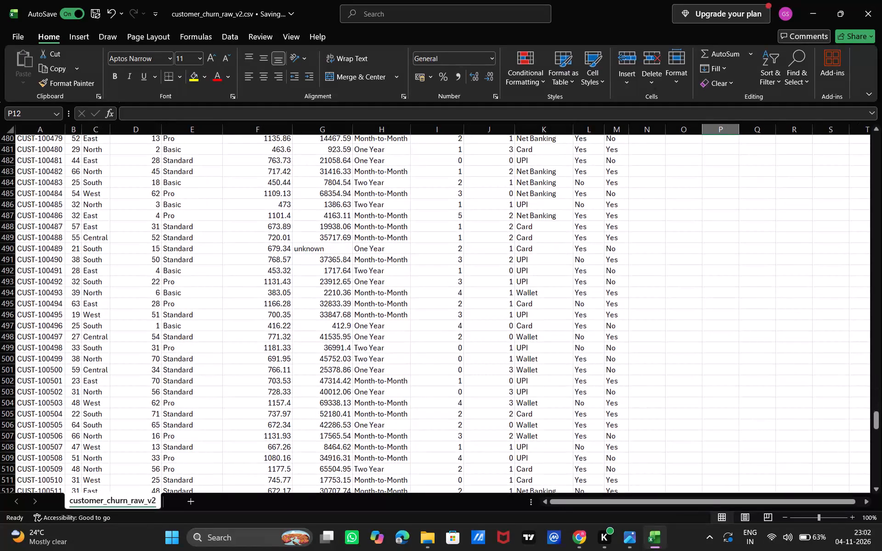
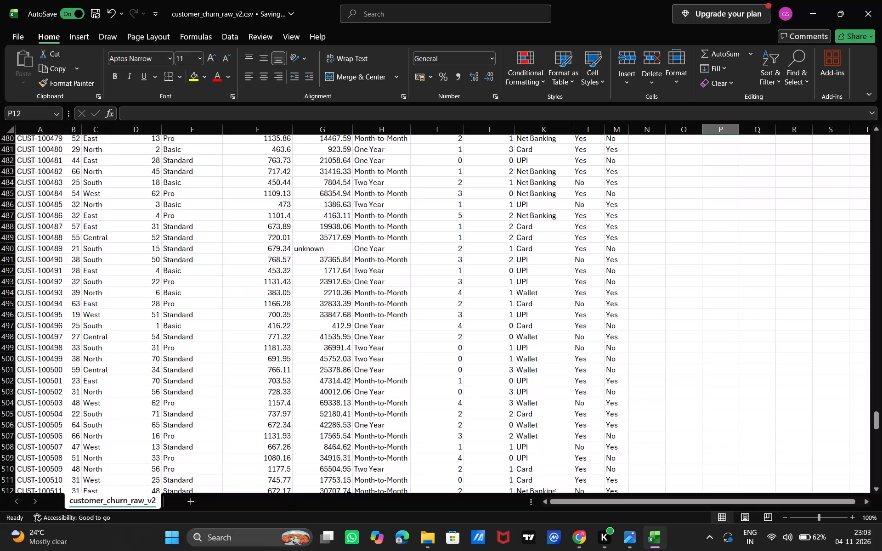
Replace the lowercase unknown entry in cell G490 with UNKNOWN, padded with leading spaces so it lines up with the right-aligned numbers.
scroll(299, 228, "up", 4)
scroll(299, 228, "down", 4)
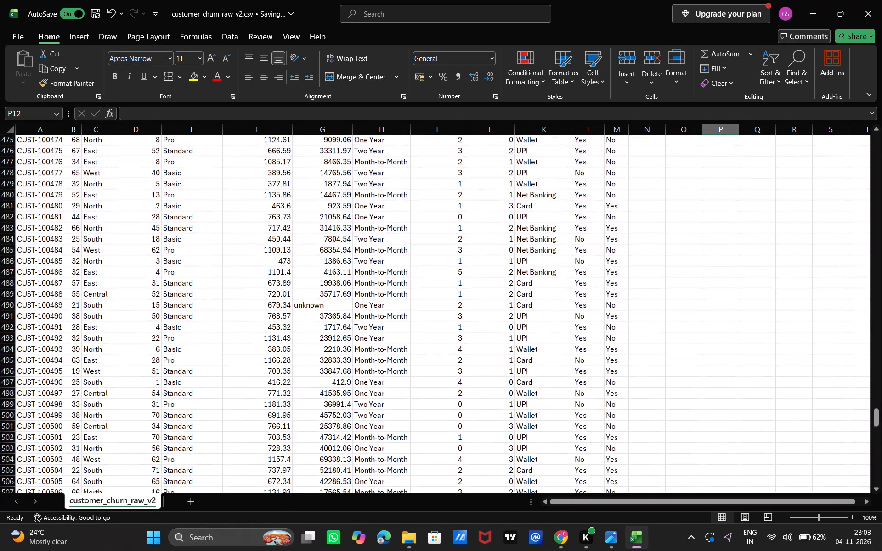
left_click(315, 306)
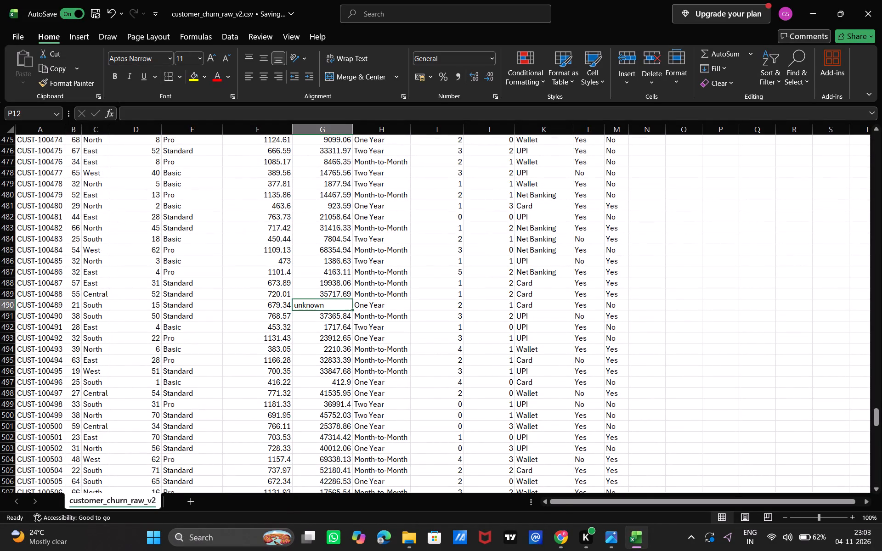
left_click(329, 308)
double_click(329, 308)
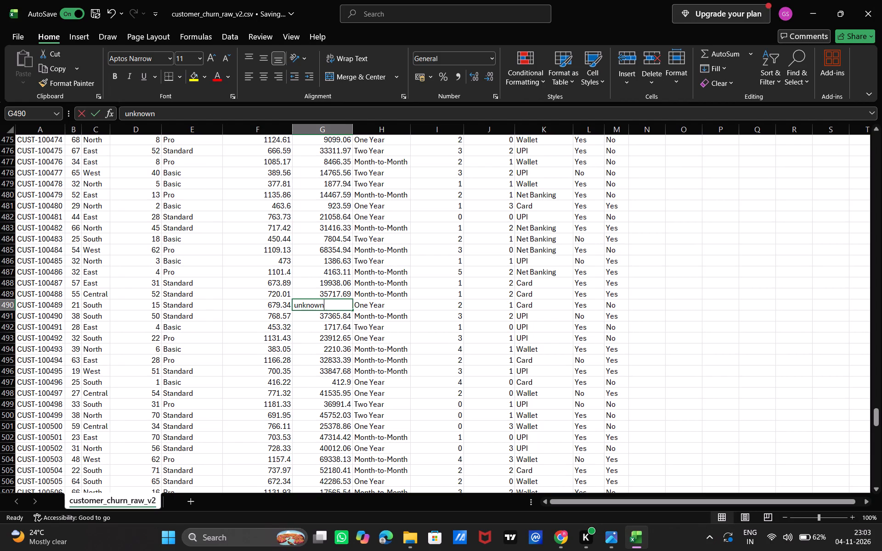
key("BackSpace")
key("BackSpace")
key("BackSpace")
key("BackSpace")
key("BackSpace")
key("BackSpace")
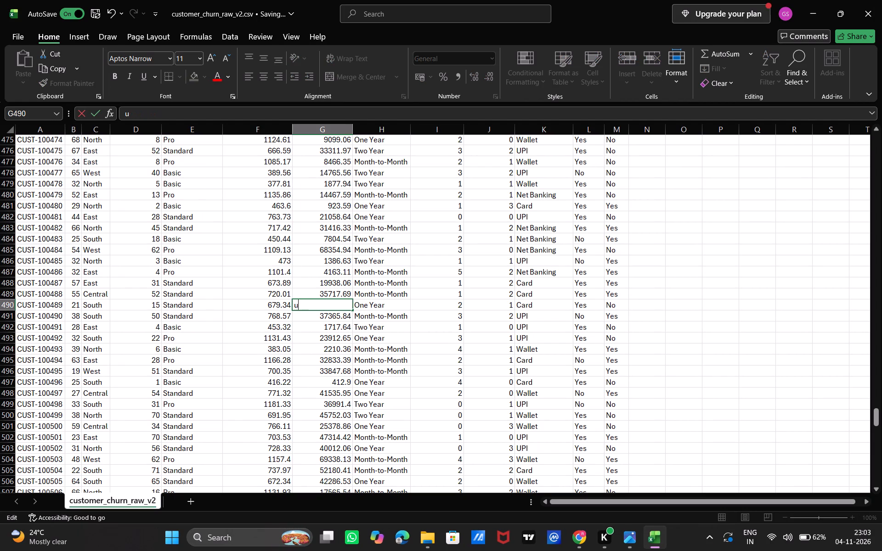
key("BackSpace")
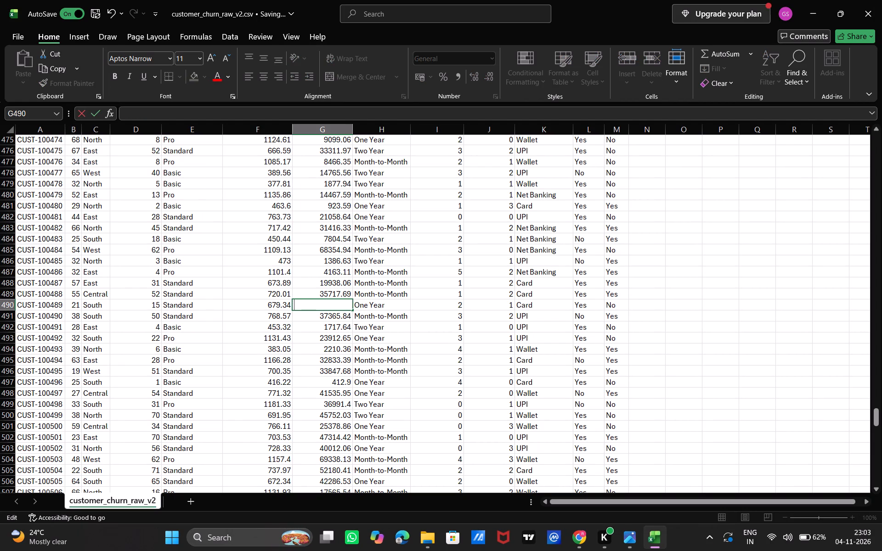
left_click(325, 304)
key("space")
key("space")
key("space")
key("space")
key("space")
key("space")
key("space")
key("space")
key("space")
key("space")
key("space")
key("space")
key("space")
key("space")
key("space")
key("space")
key("space")
key("space")
key("space")
type("UNKNOW")
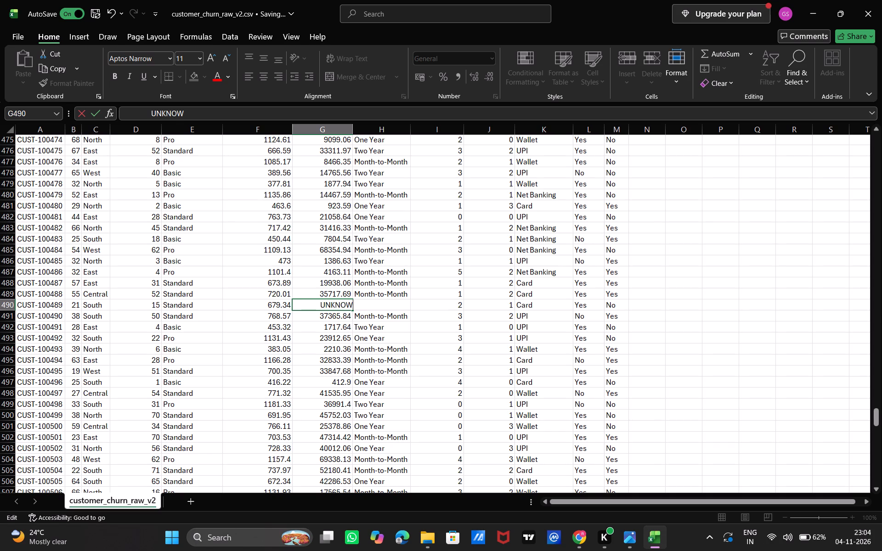
key("BackSpace")
key("BackSpace")
key("BackSpace")
key("BackSpace")
key("BackSpace")
key("BackSpace")
key("BackSpace")
key("BackSpace")
key("BackSpace")
key("BackSpace")
type("UNK")
type("NOWN")
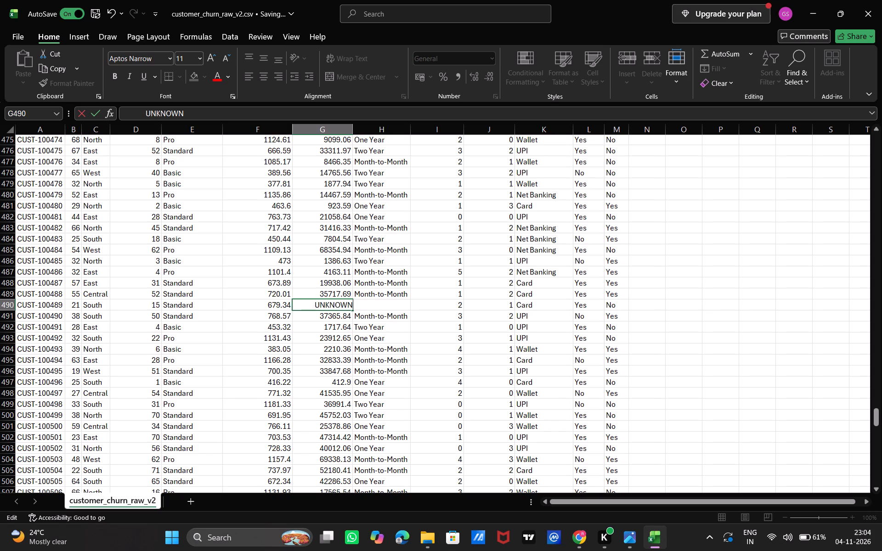
left_click(666, 348)
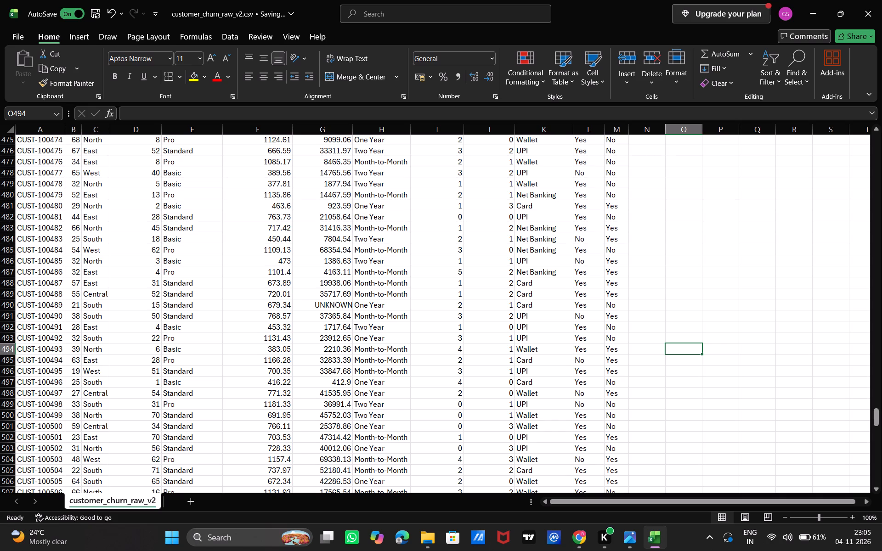
Return to the header row of the customer churn sheet and view its first records.
scroll(395, 253, "up", 5)
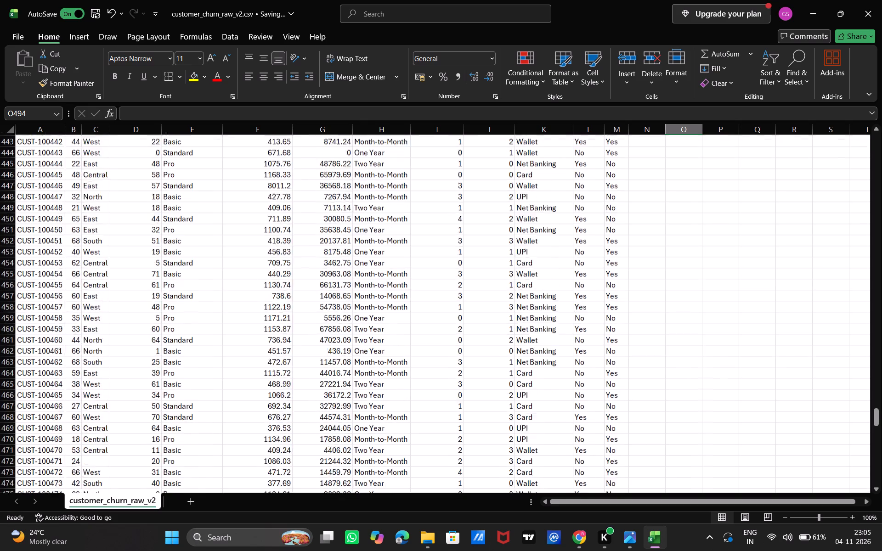
scroll(395, 253, "up", 19)
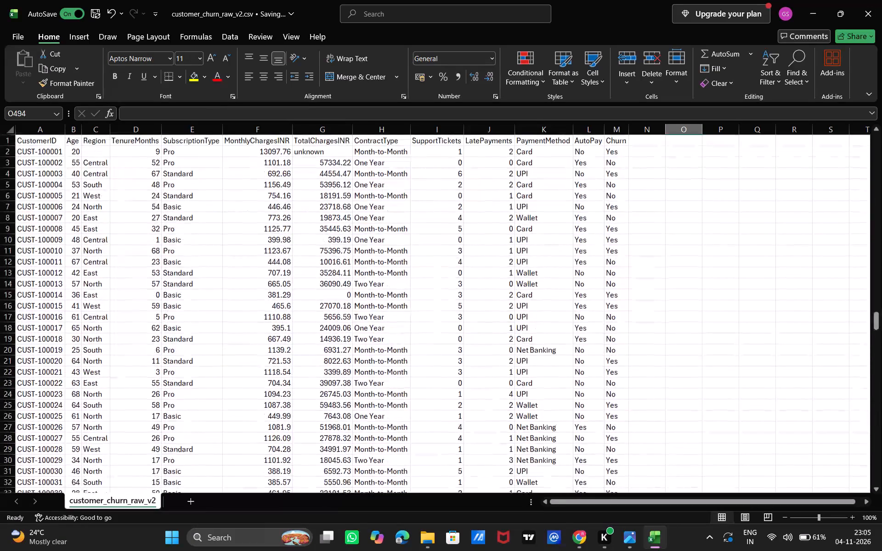
scroll(395, 253, "up", 1)
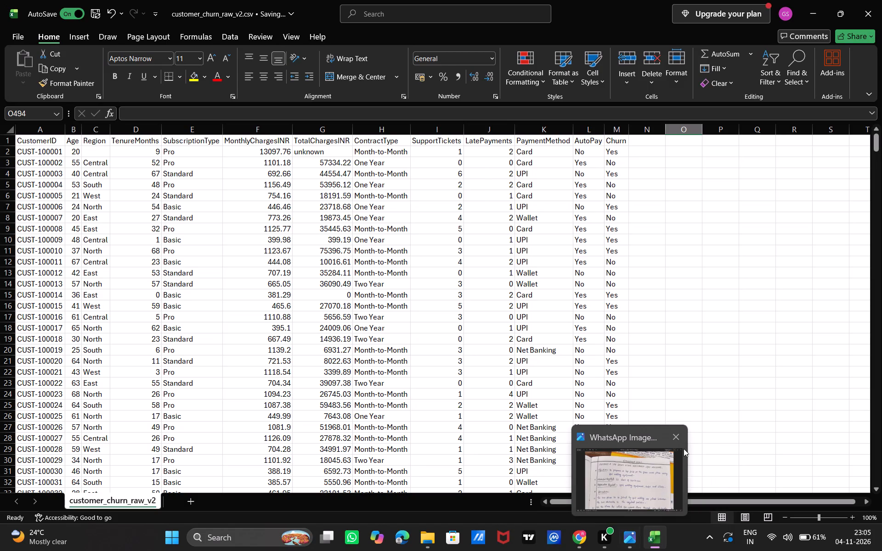
Close the open WhatsApp image window and reorder the taskbar apps so Excel sits directly beside Chrome.
left_click(676, 437)
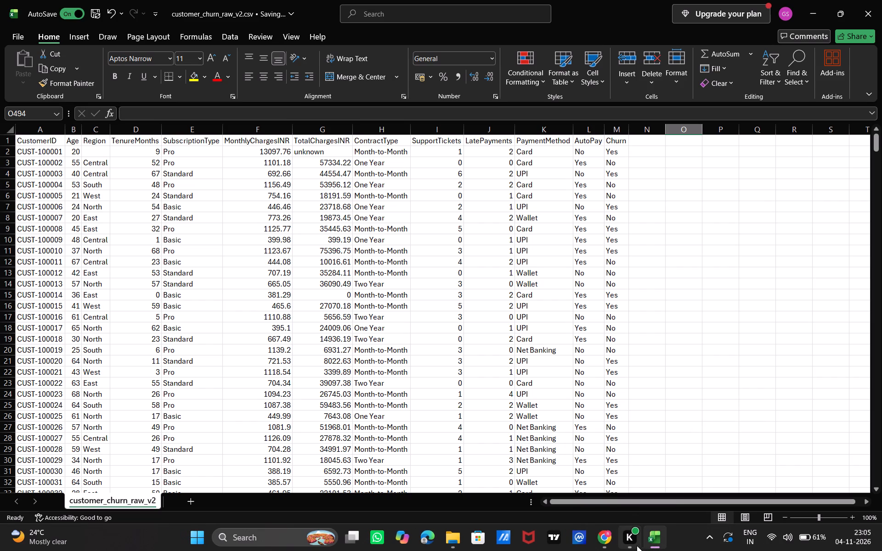
left_click_drag(632, 541, 678, 540)
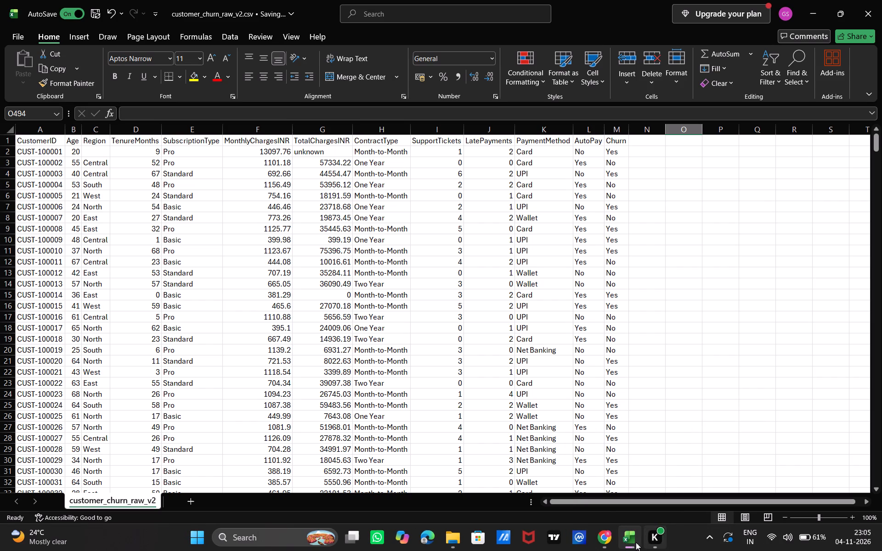
Switch to Chrome to view the data cleaning video at its Trim & Proper section.
left_click(594, 538)
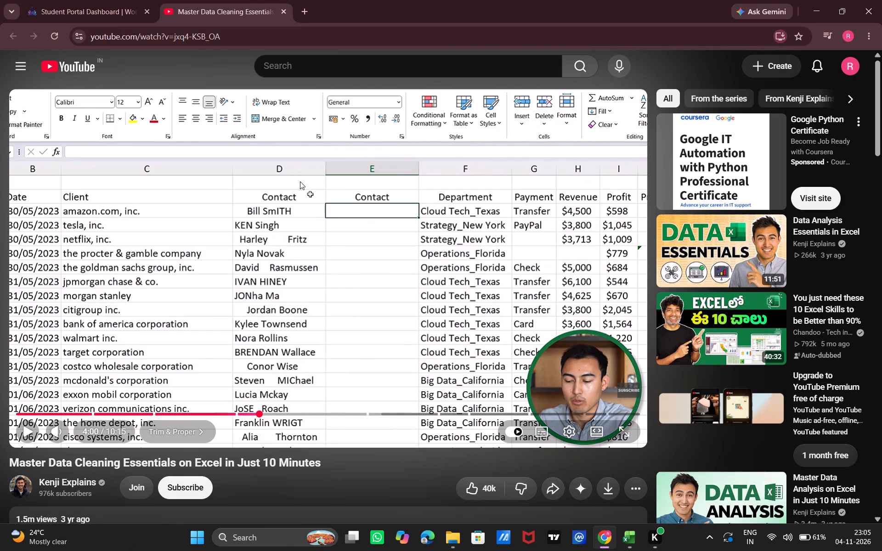
Switch to Chrome and resume the data cleaning tutorial video at its Trim & Proper chapter.
left_click(300, 181)
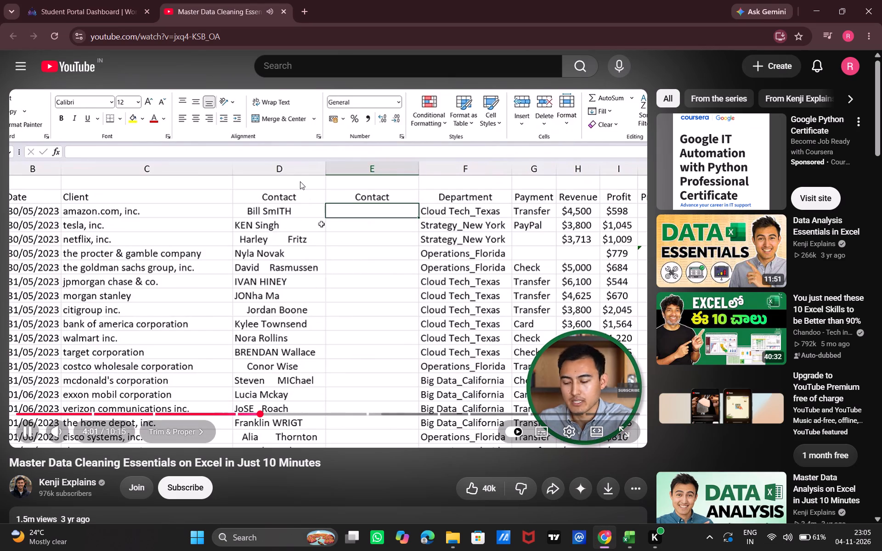
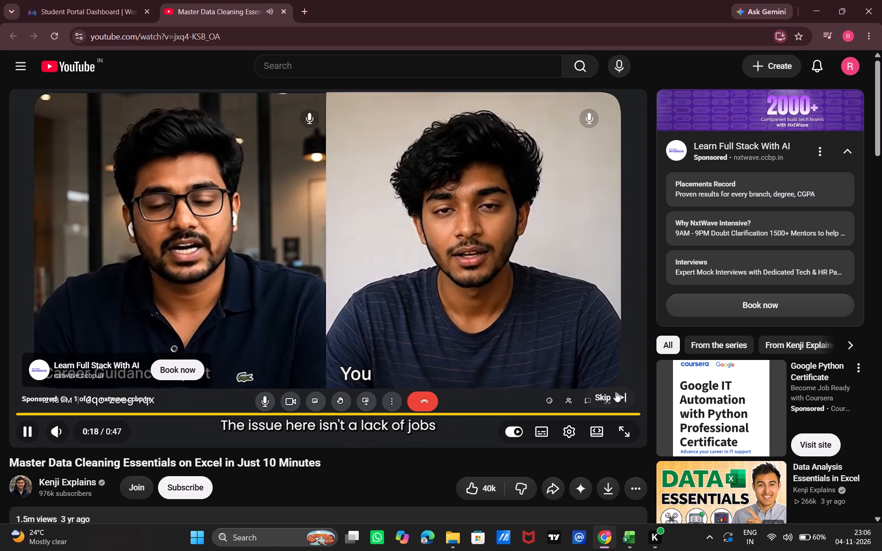
Skip the sponsored advertisement to get back to the data cleaning tutorial video at its Trim & Proper chapter.
left_click(616, 391)
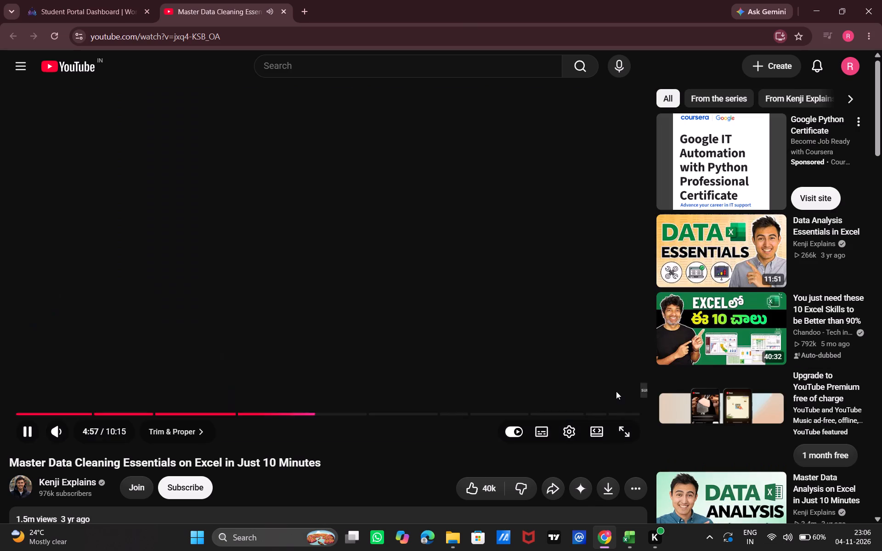
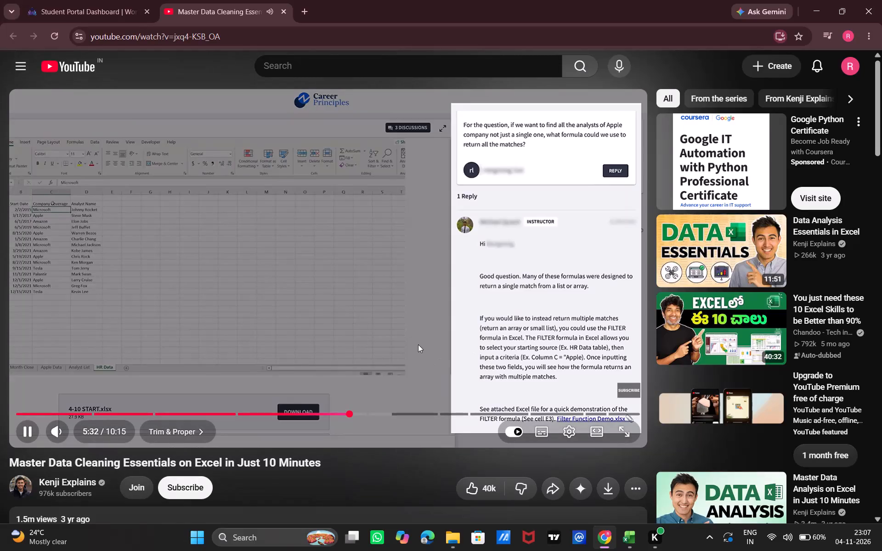
Rewind the tutorial's Trim & Proper chapter to where a blank column is inserted beside Contact, and pause it there.
key("Left")
key("Left")
key("Left")
key("Left")
key("Left")
key("Left")
key("Left")
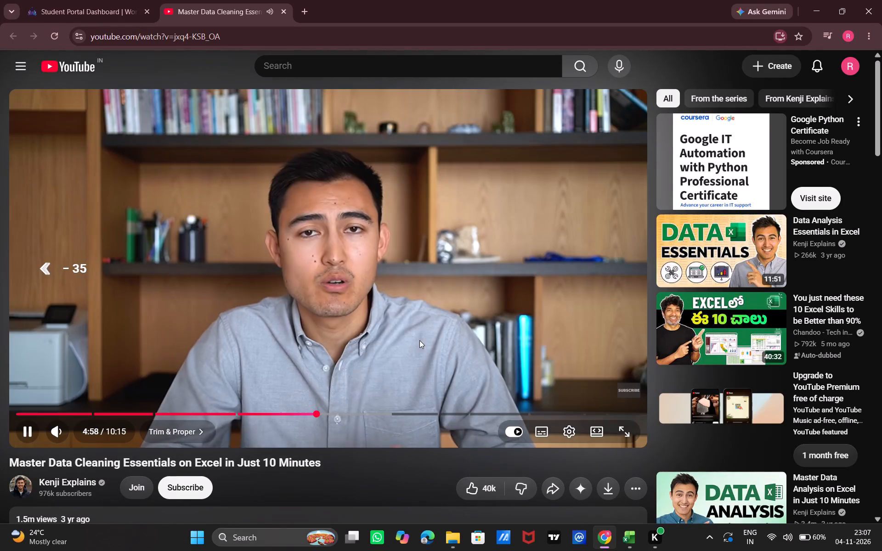
key("Left")
key("Left")
key("Left")
key("Left")
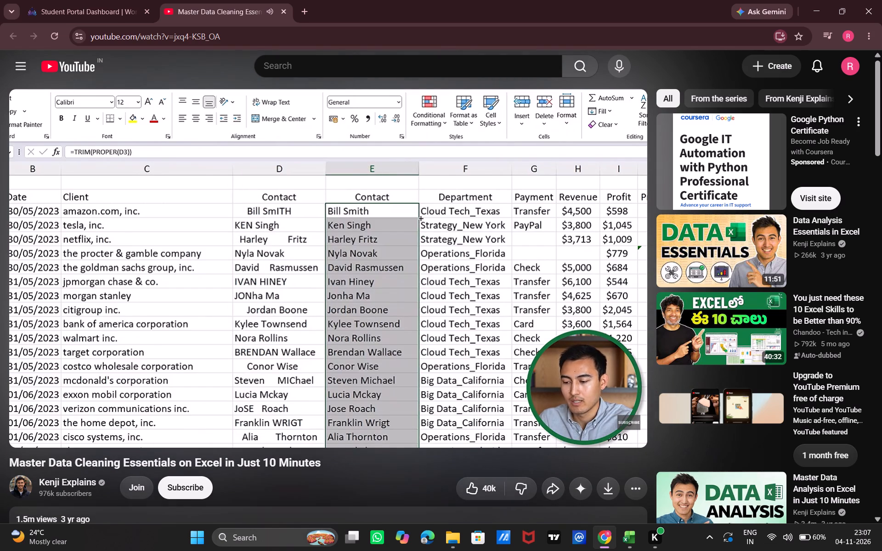
key("Left")
key("Left")
key("Left")
key("Left")
key("Left")
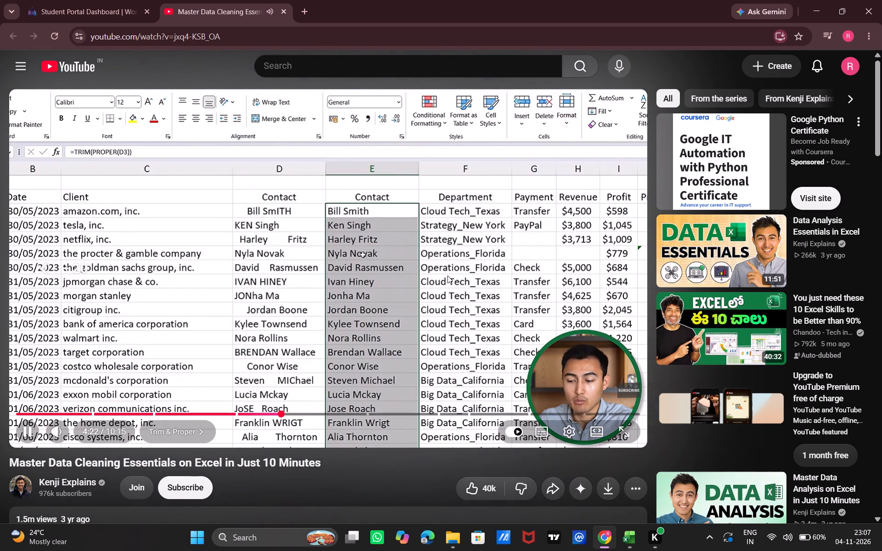
key("Left")
key("Left")
key("Left")
key("Left")
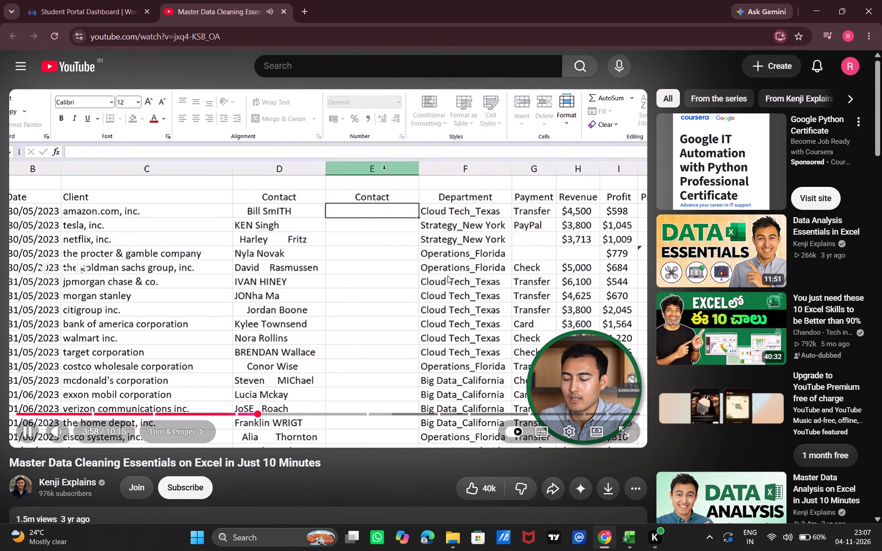
key("Left")
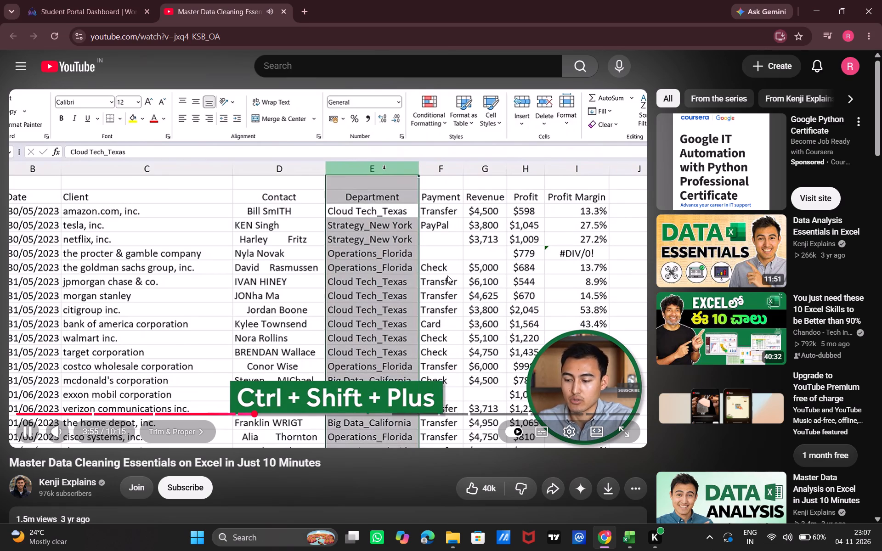
left_click(447, 275)
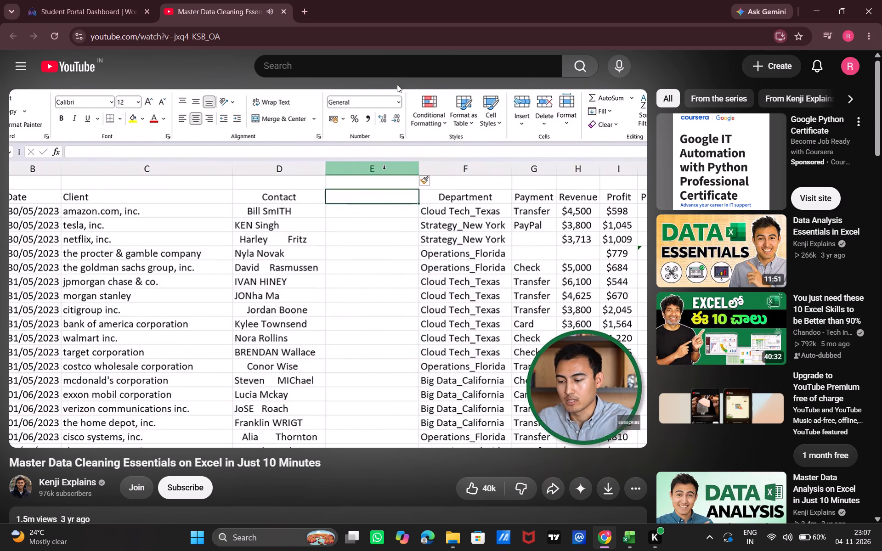
Switch to the churn workbook in Excel and select the entire ContractType column.
left_click(637, 538)
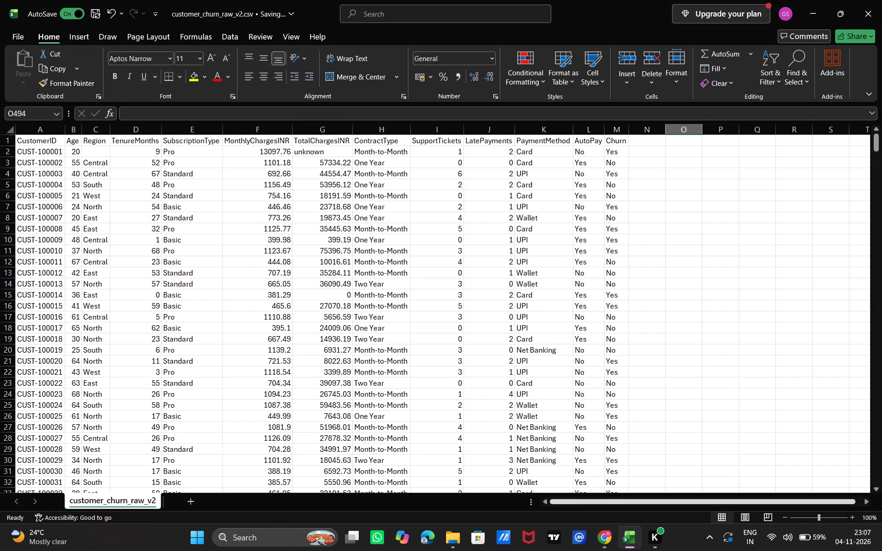
left_click(379, 141)
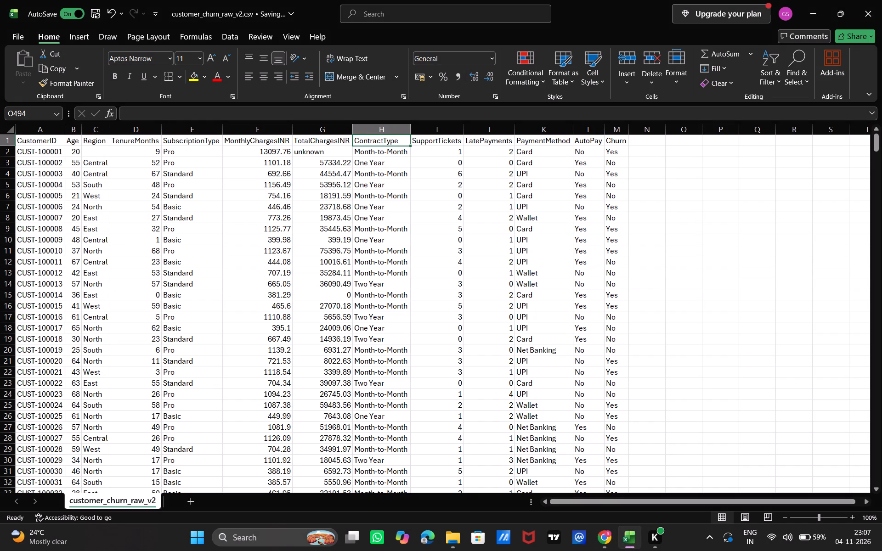
key("ctrl+space")
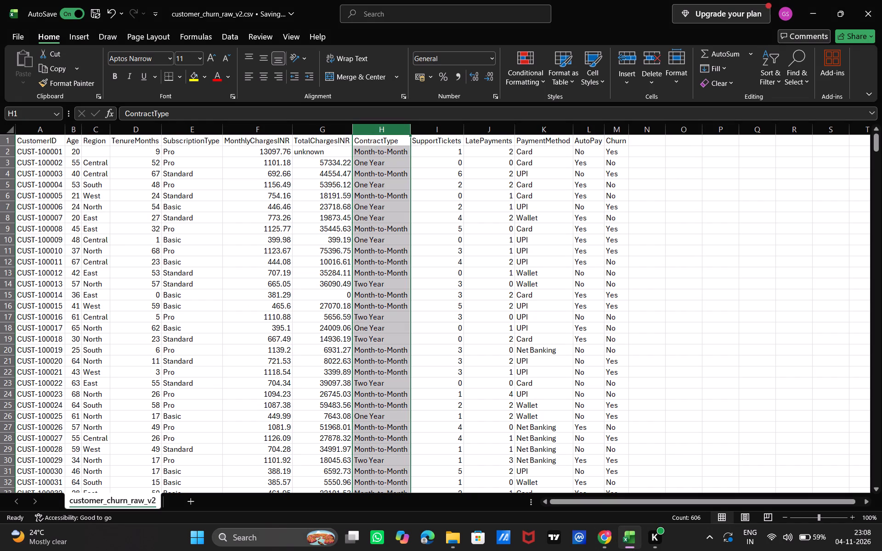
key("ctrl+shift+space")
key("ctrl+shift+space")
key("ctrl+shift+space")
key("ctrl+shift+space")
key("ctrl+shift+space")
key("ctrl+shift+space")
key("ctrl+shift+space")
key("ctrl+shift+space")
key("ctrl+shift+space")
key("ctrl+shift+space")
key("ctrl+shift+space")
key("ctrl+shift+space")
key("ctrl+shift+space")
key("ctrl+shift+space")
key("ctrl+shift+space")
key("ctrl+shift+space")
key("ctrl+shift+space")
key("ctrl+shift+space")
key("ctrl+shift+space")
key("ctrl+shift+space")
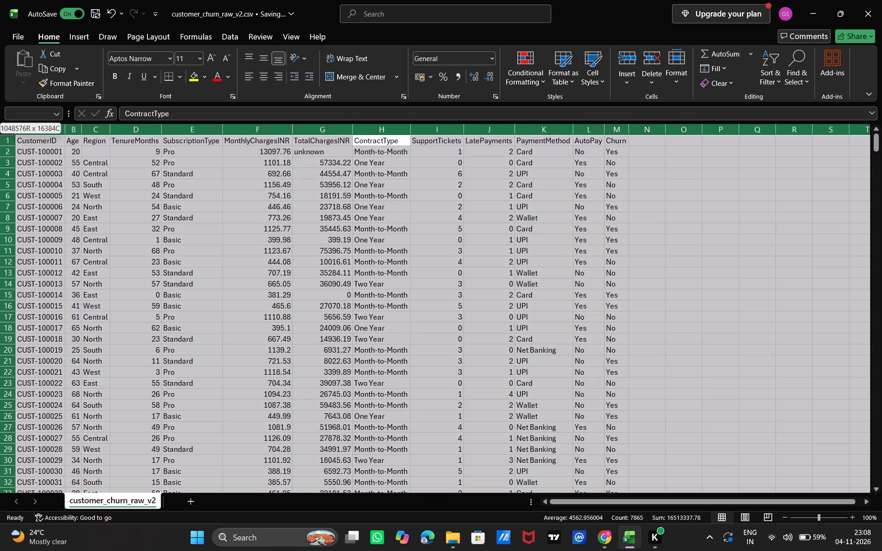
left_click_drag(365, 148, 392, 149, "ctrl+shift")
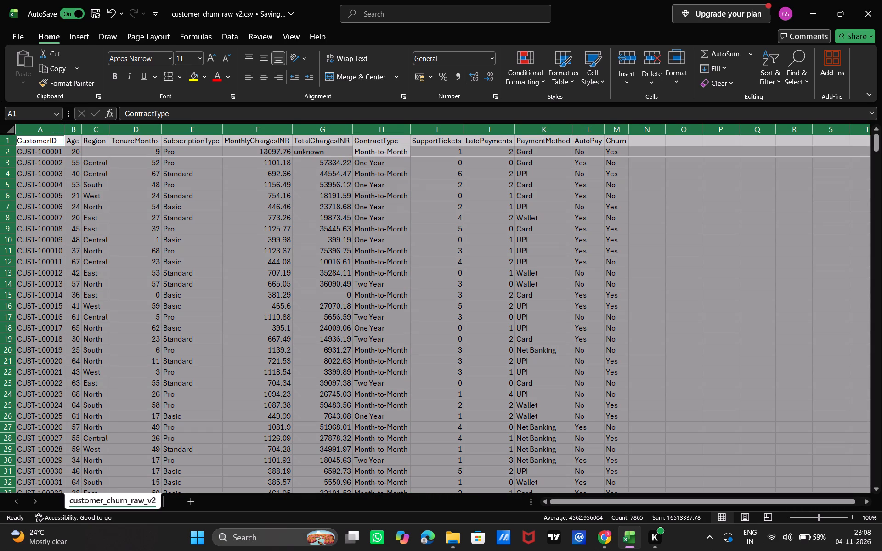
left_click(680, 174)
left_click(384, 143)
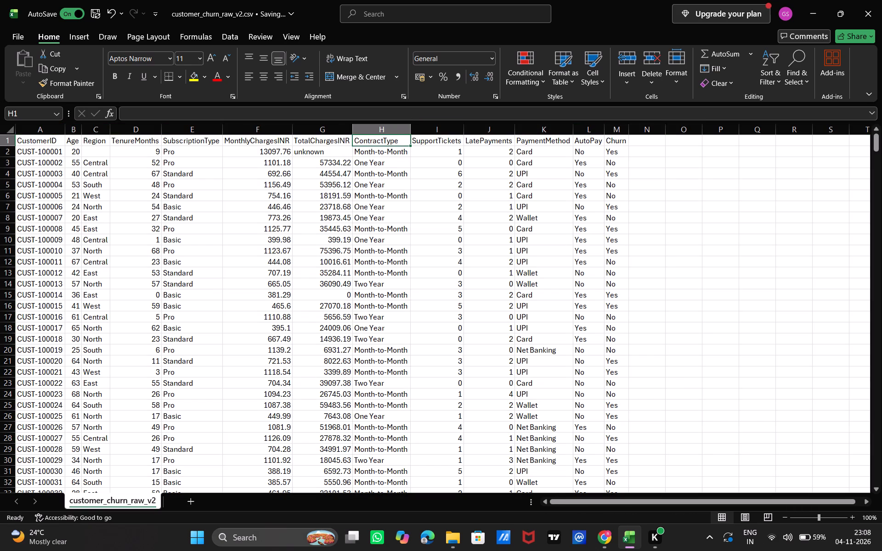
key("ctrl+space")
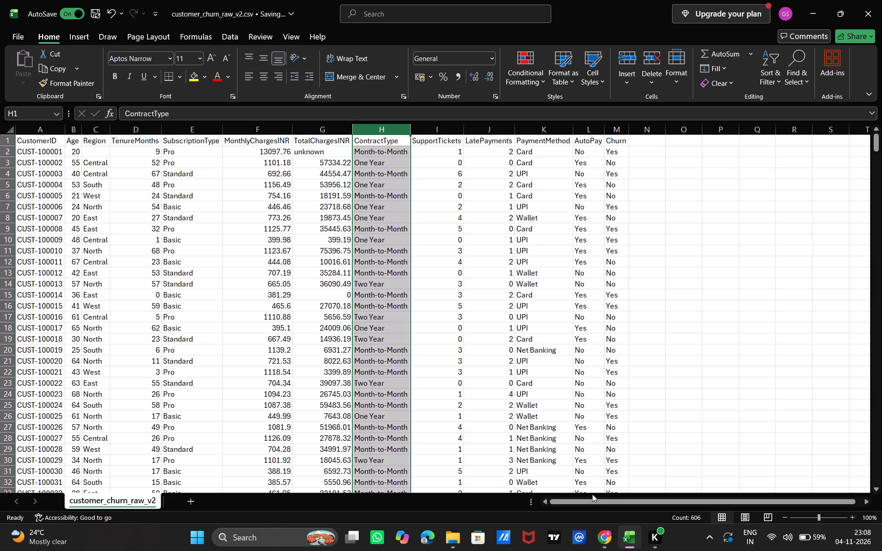
Switch to the tutorial in Chrome, replay the part showing the column insertion shortcut, and pause the video.
left_click(600, 540)
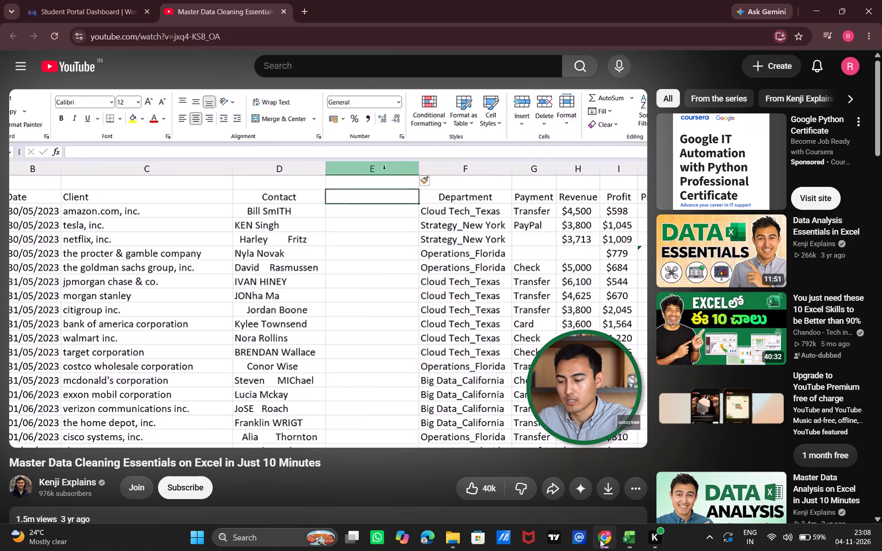
left_click(399, 290)
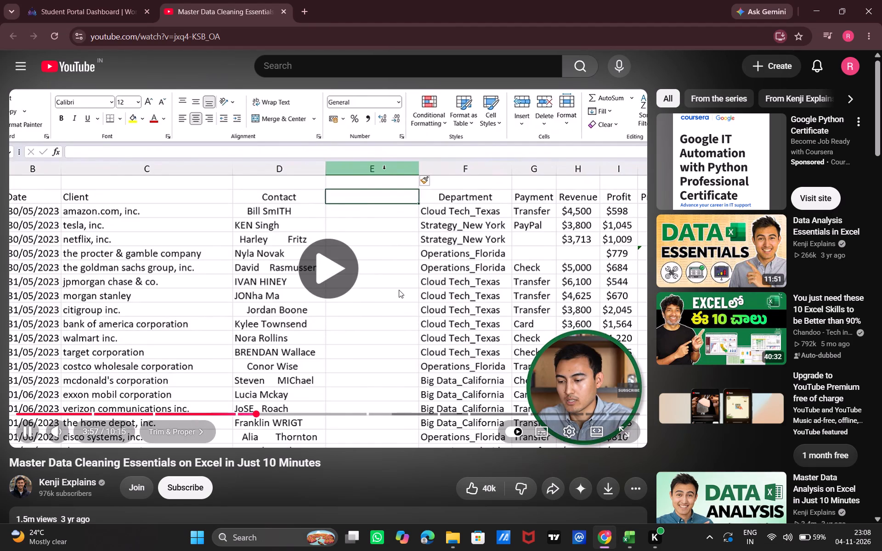
key("Left")
key("Left")
key("Right")
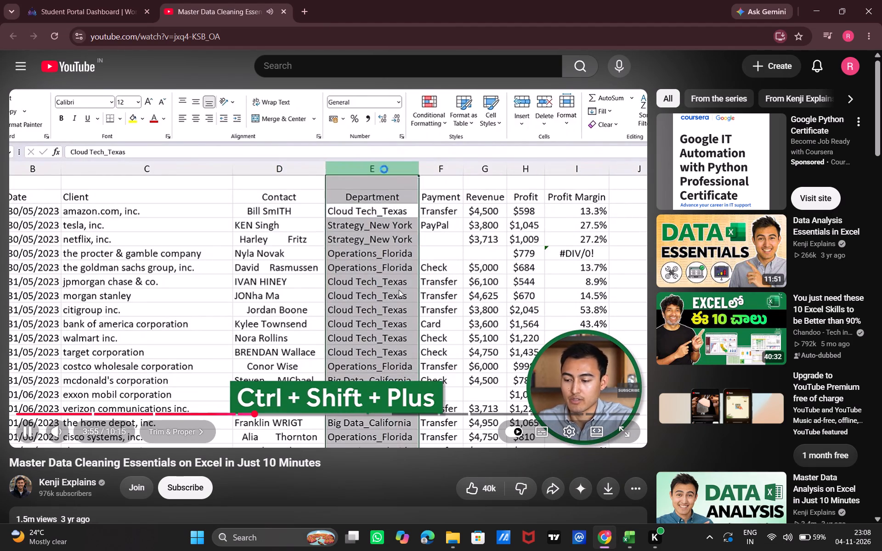
left_click(399, 290)
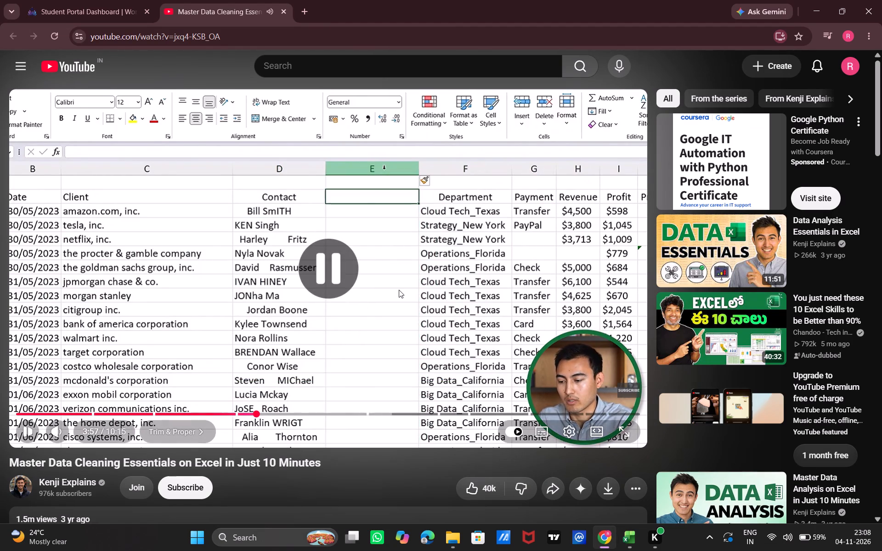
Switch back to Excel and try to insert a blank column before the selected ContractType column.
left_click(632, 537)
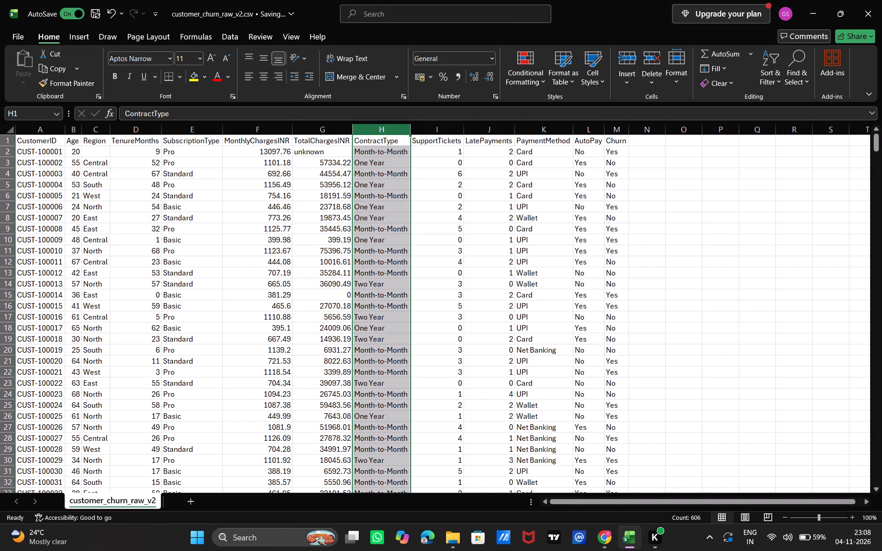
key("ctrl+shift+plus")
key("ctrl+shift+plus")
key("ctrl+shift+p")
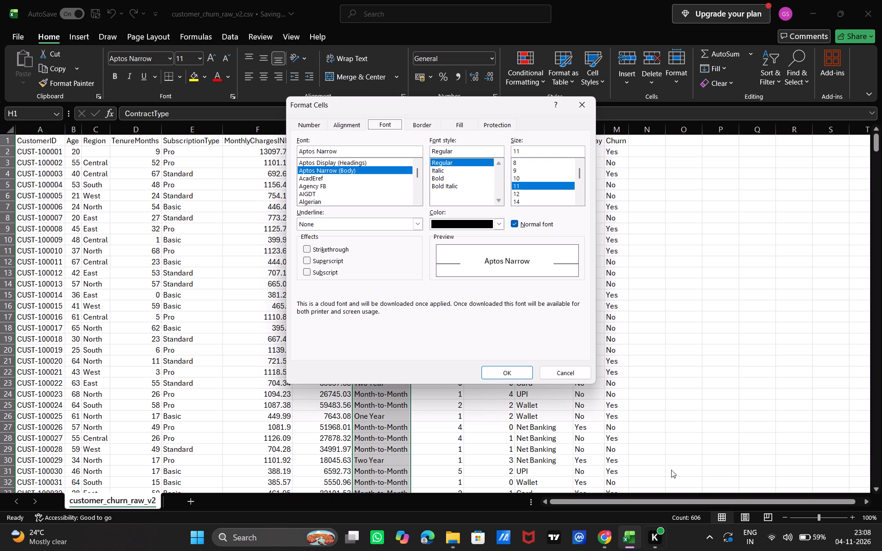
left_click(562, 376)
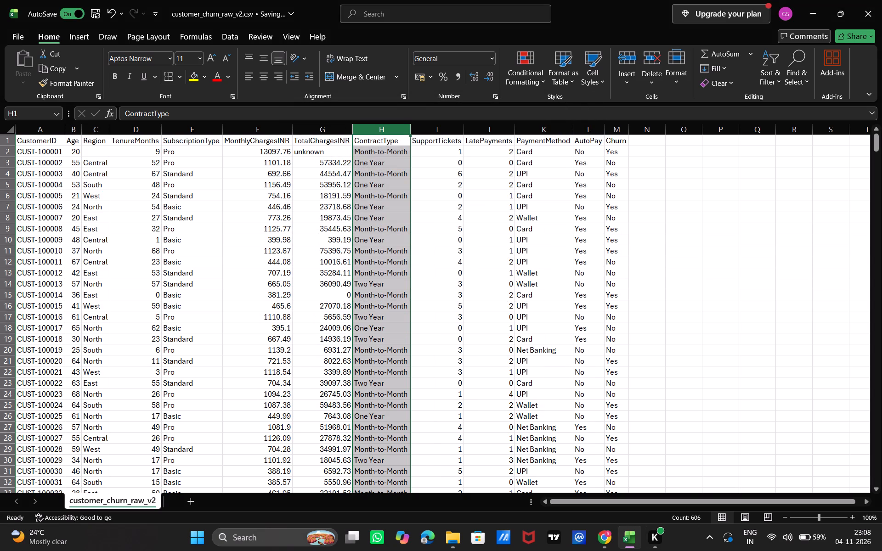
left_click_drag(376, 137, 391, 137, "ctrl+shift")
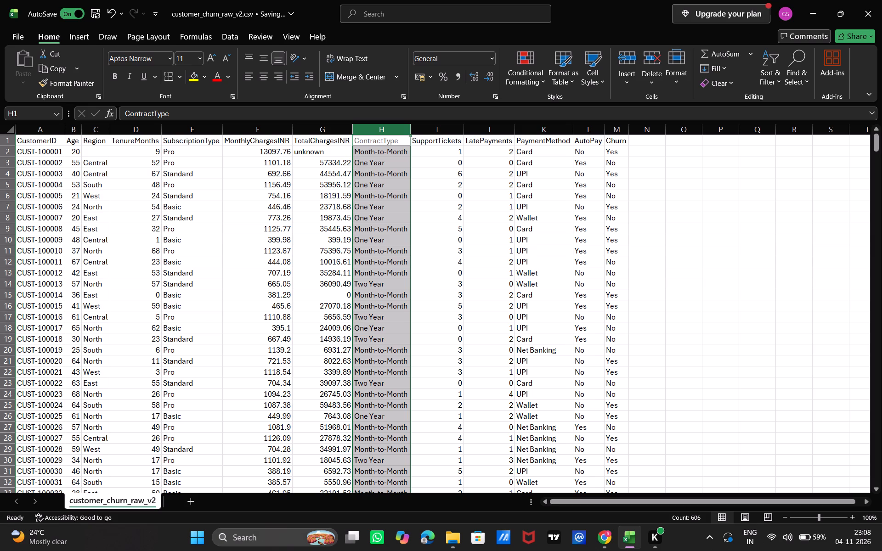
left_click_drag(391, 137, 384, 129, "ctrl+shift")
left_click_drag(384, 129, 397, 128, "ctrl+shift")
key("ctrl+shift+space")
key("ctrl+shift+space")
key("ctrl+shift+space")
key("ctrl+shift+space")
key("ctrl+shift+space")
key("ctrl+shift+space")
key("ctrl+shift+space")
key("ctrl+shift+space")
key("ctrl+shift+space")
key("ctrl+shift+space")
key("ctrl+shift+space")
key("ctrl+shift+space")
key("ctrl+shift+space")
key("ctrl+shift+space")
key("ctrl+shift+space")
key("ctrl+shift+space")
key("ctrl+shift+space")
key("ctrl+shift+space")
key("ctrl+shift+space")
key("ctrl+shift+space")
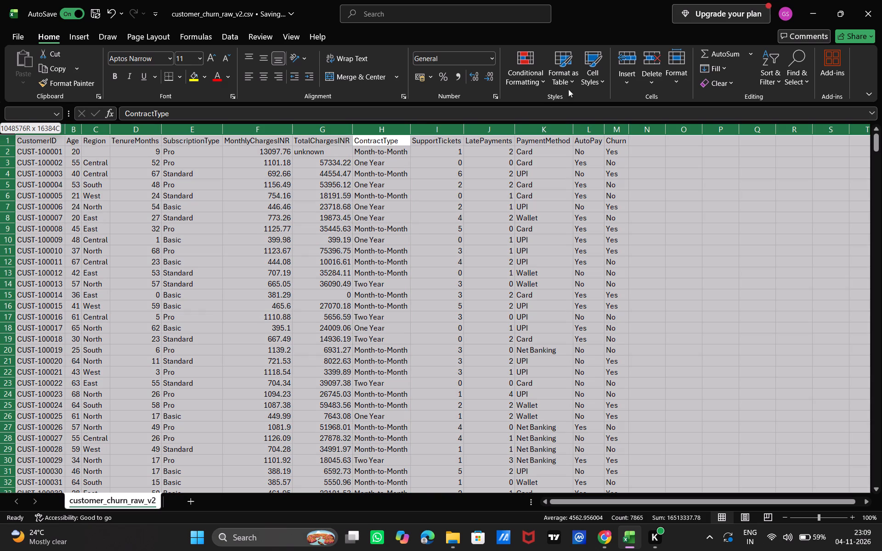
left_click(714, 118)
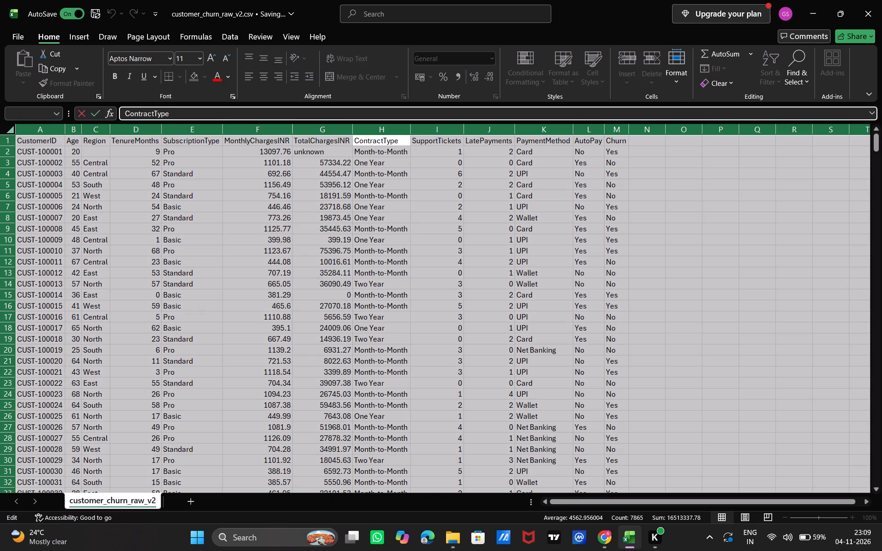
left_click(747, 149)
Select the entire ContractType column again.
left_click(377, 145)
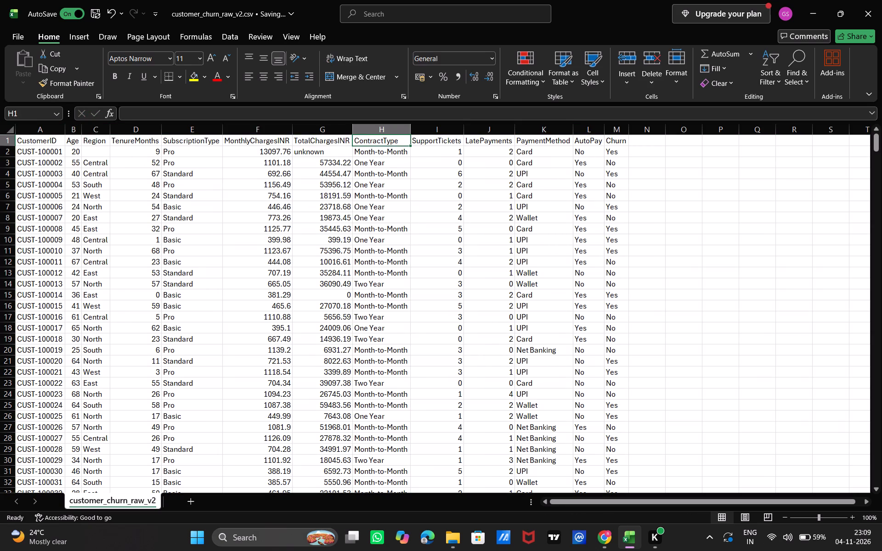
key("ctrl+space")
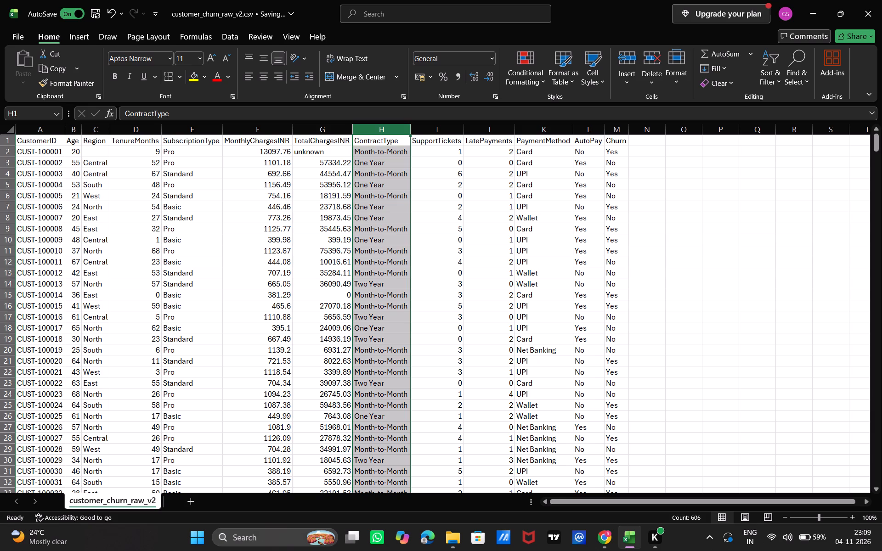
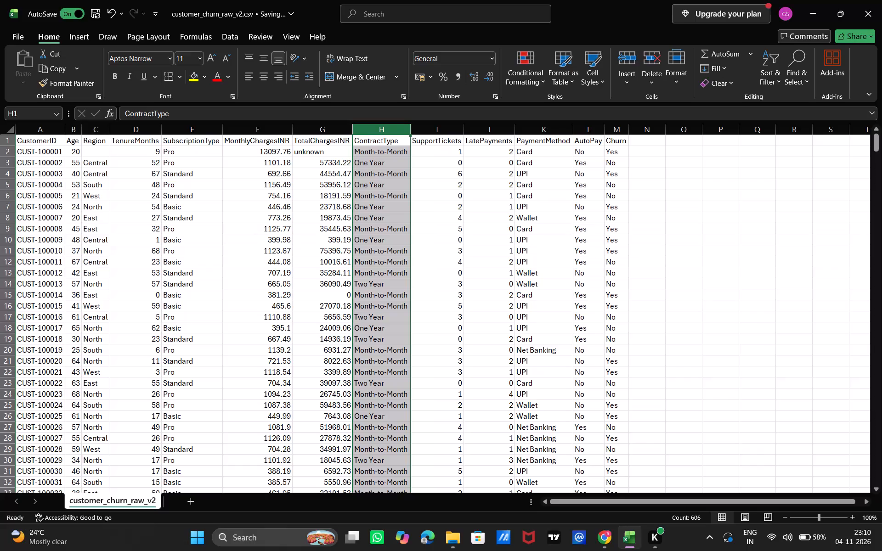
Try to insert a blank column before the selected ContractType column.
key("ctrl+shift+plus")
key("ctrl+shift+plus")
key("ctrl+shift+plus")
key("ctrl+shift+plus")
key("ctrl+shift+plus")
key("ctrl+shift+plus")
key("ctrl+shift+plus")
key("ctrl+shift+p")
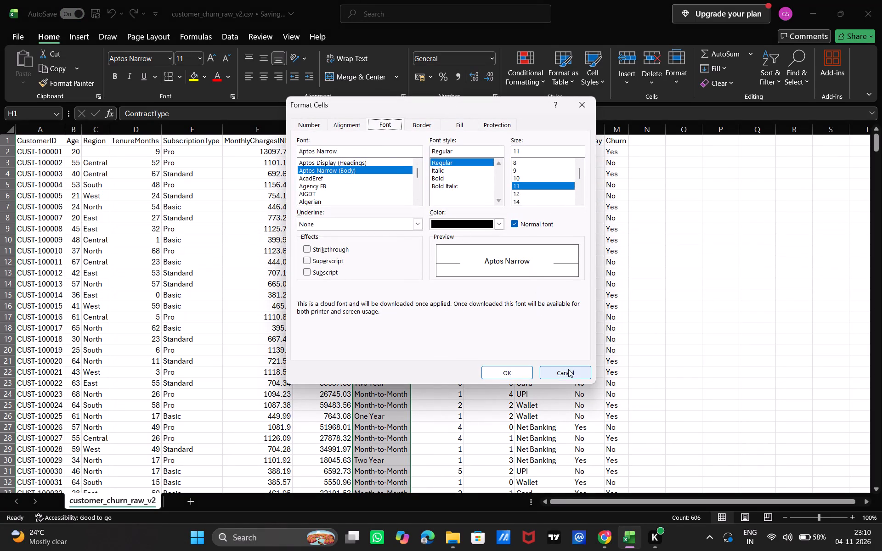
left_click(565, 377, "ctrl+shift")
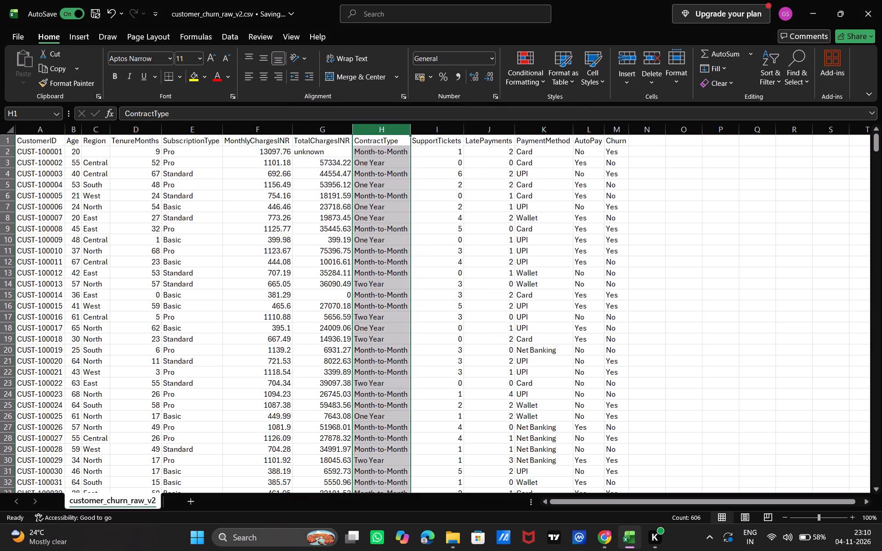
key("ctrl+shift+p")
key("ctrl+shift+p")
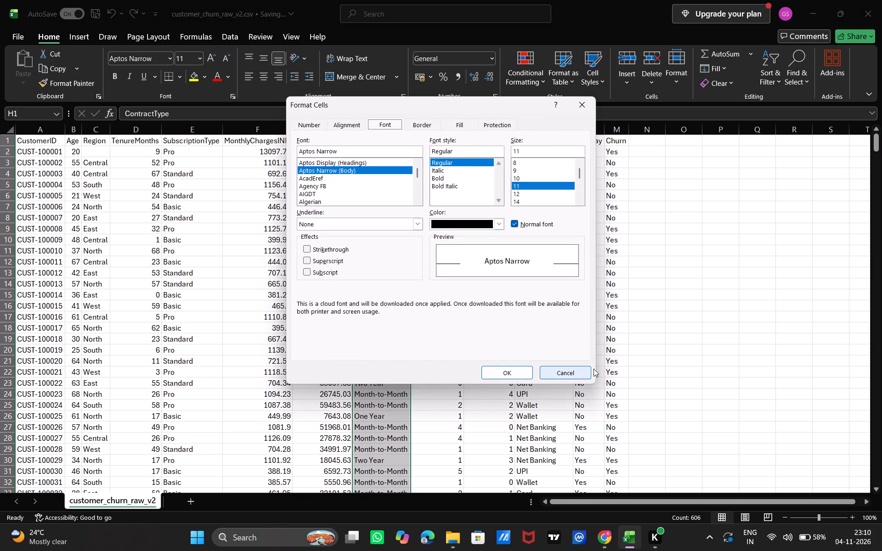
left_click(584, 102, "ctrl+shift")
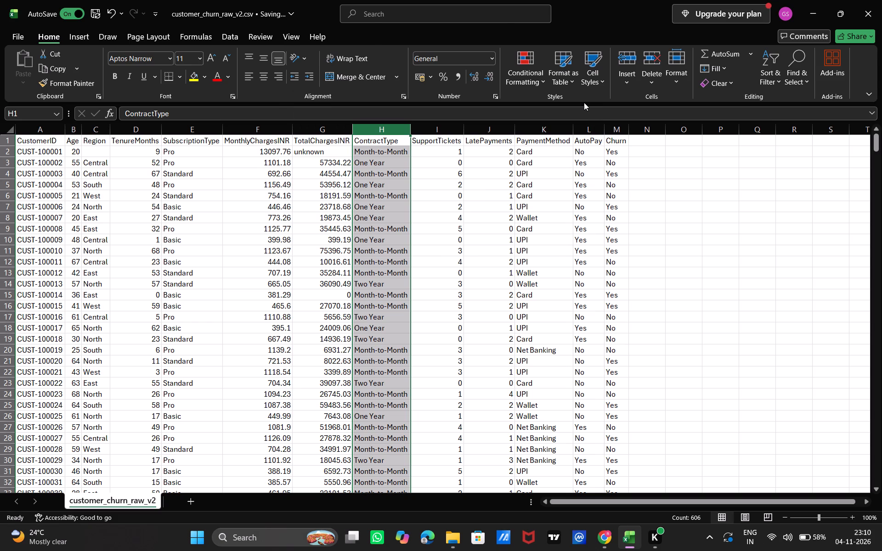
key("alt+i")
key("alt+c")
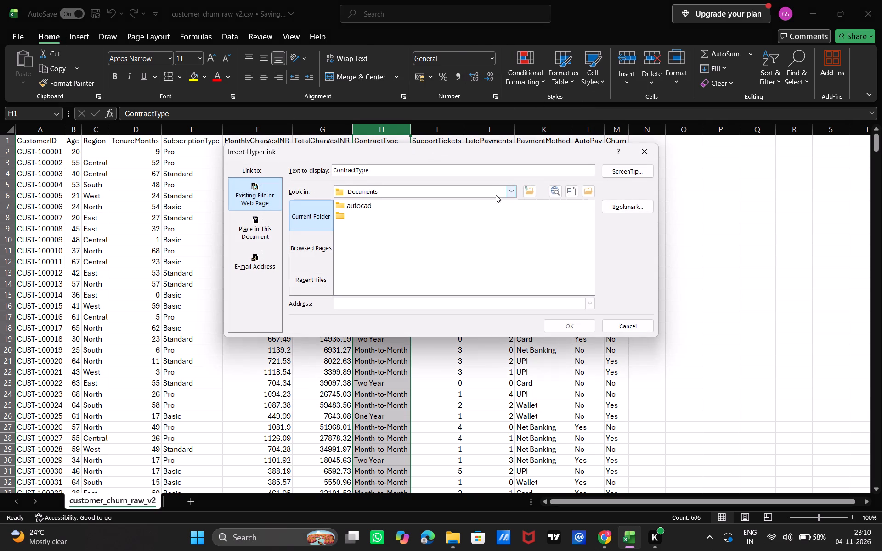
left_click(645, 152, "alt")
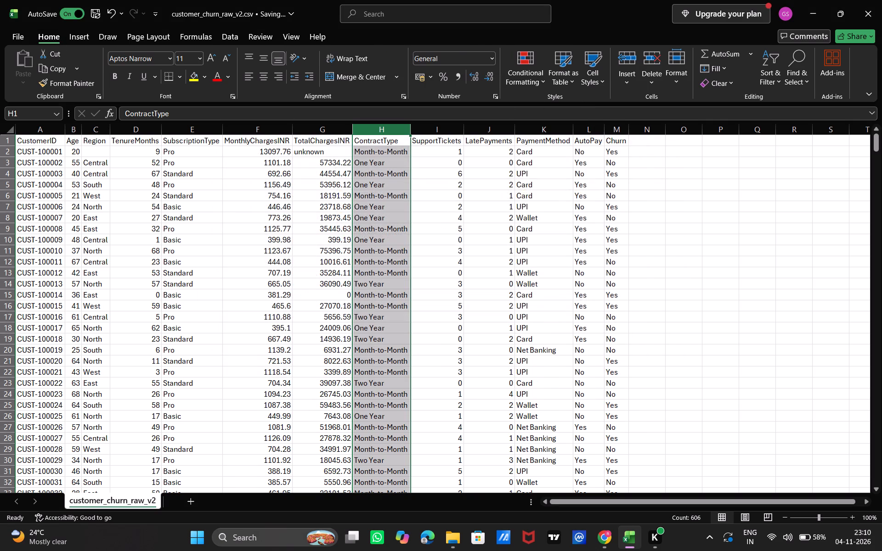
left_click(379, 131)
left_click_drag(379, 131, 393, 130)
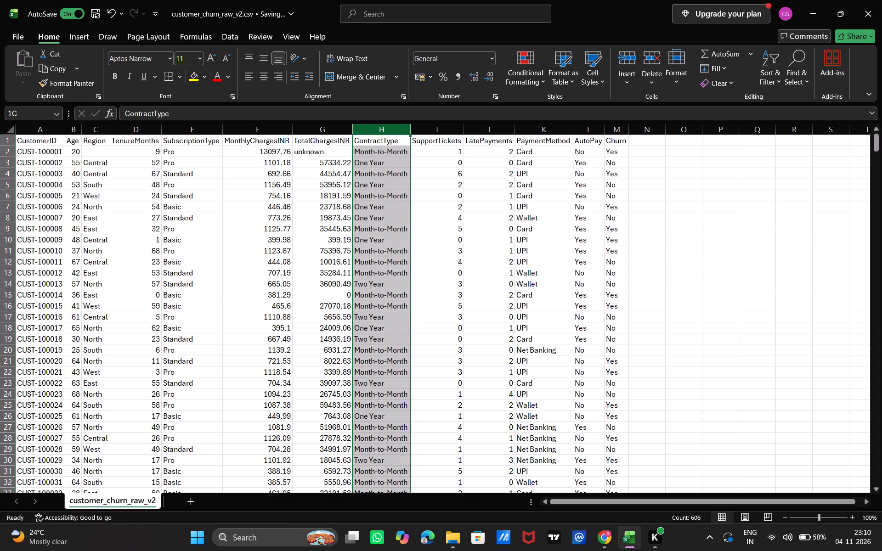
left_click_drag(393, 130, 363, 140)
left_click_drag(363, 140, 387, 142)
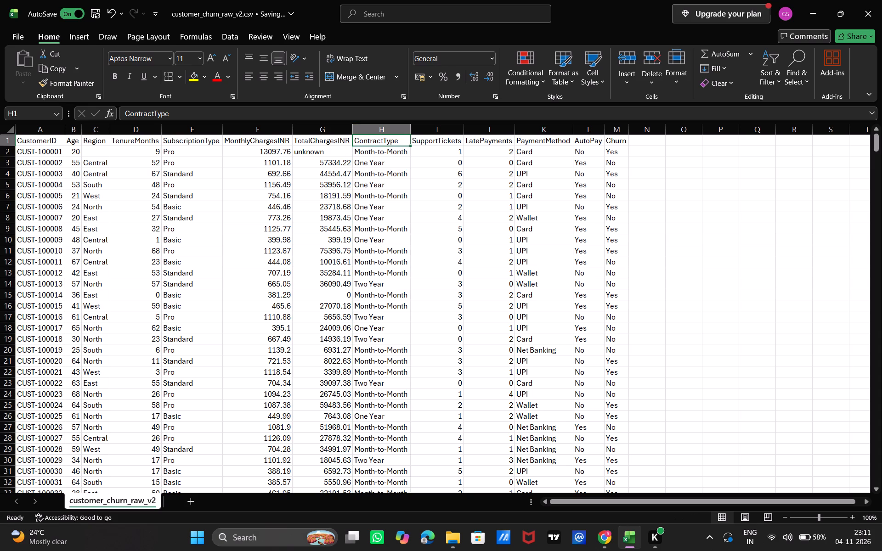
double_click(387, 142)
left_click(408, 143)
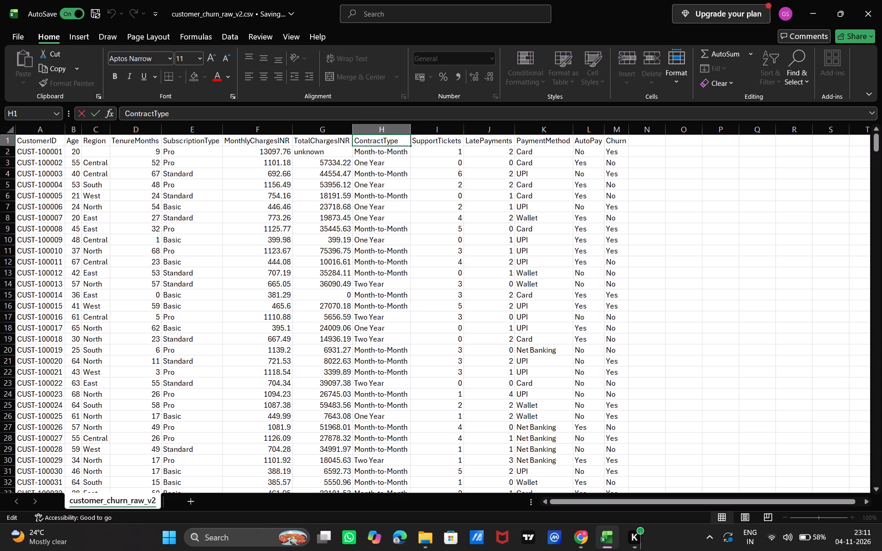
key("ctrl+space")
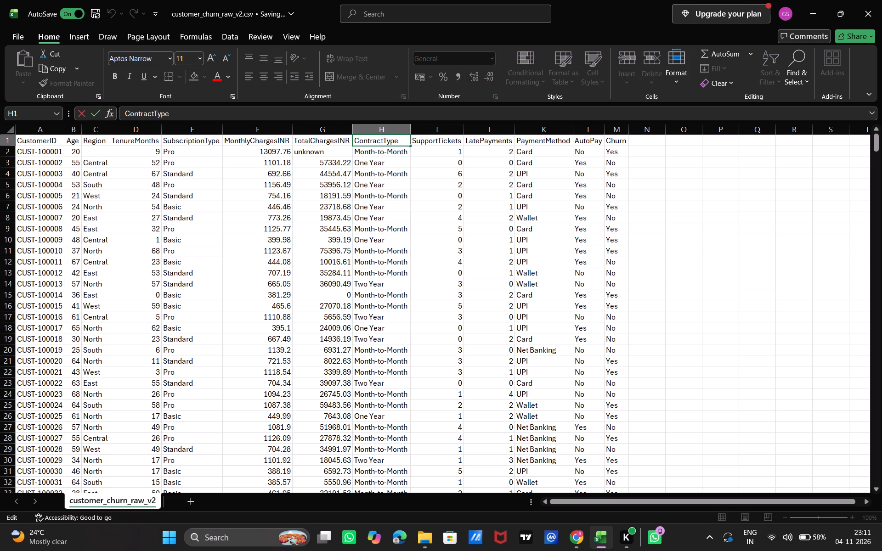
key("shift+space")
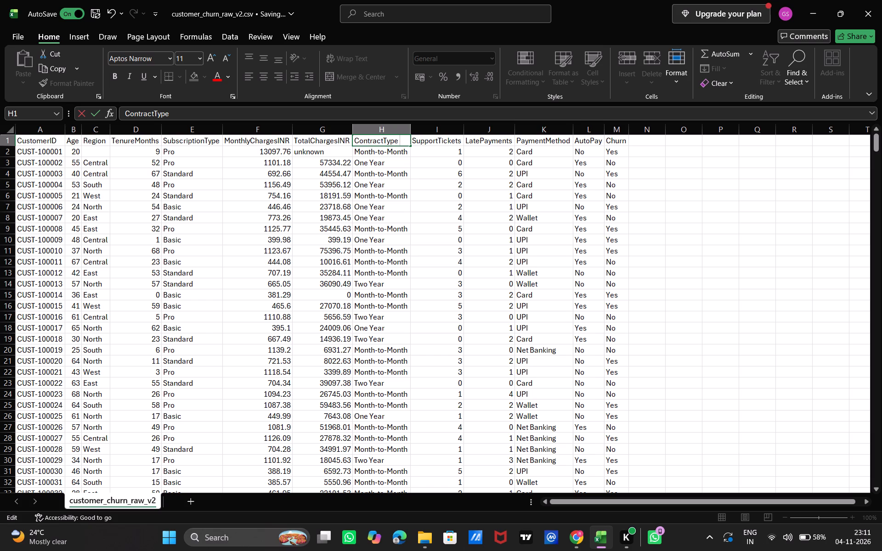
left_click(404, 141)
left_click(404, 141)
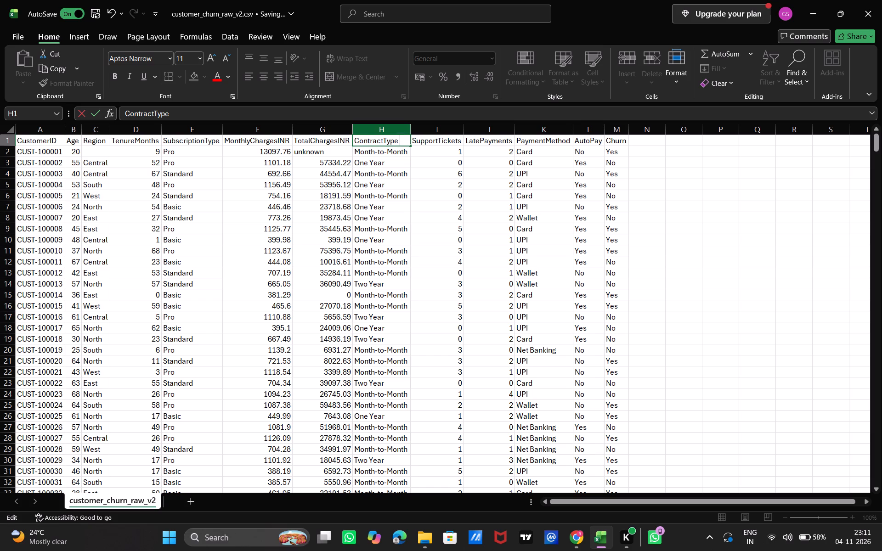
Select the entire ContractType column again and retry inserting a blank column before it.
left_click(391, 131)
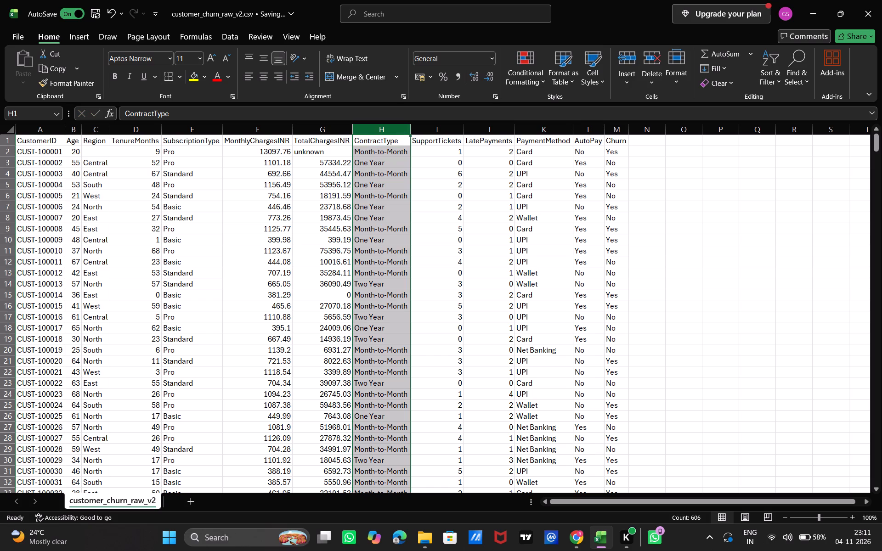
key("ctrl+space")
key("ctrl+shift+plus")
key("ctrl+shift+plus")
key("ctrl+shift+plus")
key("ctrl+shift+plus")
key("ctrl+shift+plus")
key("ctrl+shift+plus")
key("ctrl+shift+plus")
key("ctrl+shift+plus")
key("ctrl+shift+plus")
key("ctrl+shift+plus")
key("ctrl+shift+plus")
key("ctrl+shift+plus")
Insert a blank column between TotalChargesINR and ContractType.
scroll(380, 246, "down", 5)
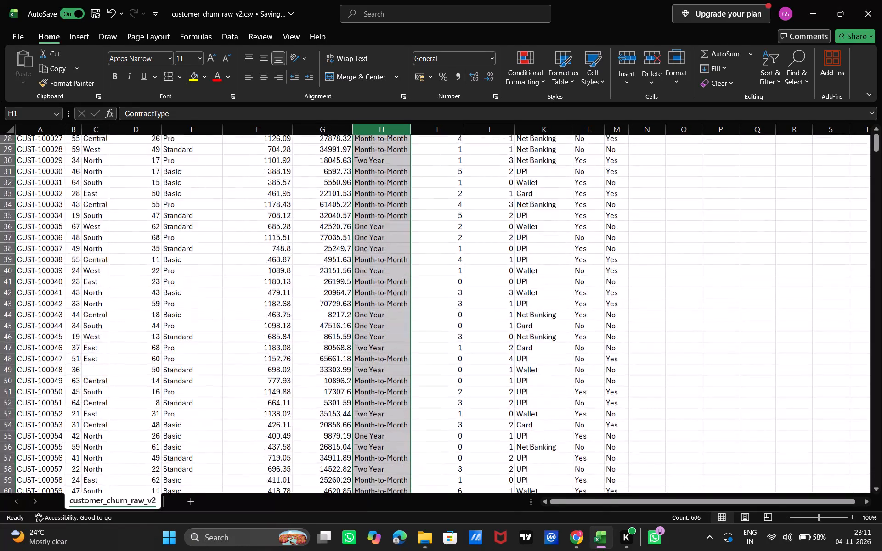
scroll(380, 246, "down", 2)
scroll(380, 246, "up", 8)
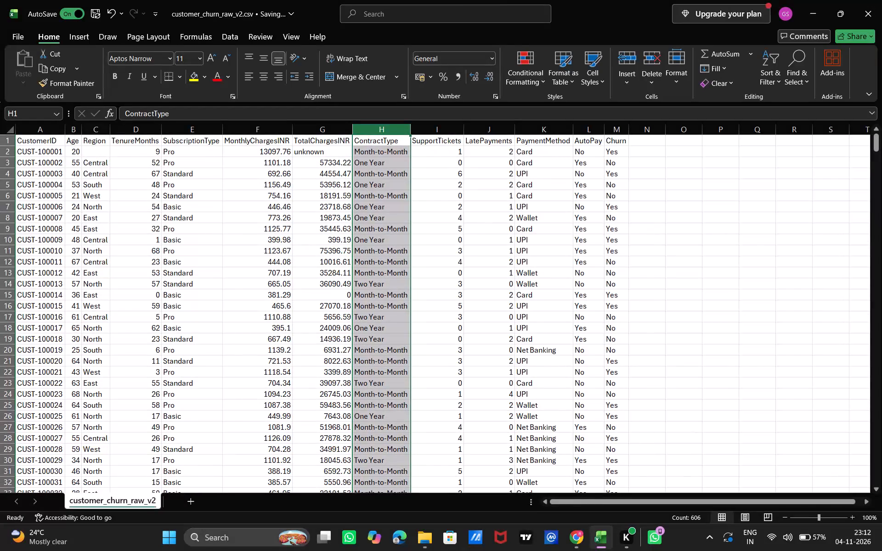
right_click(380, 246)
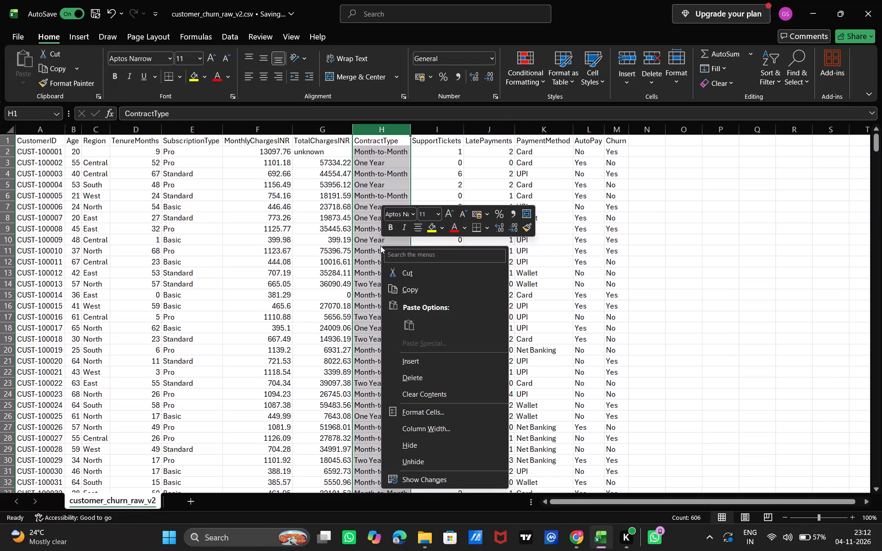
left_click(430, 363)
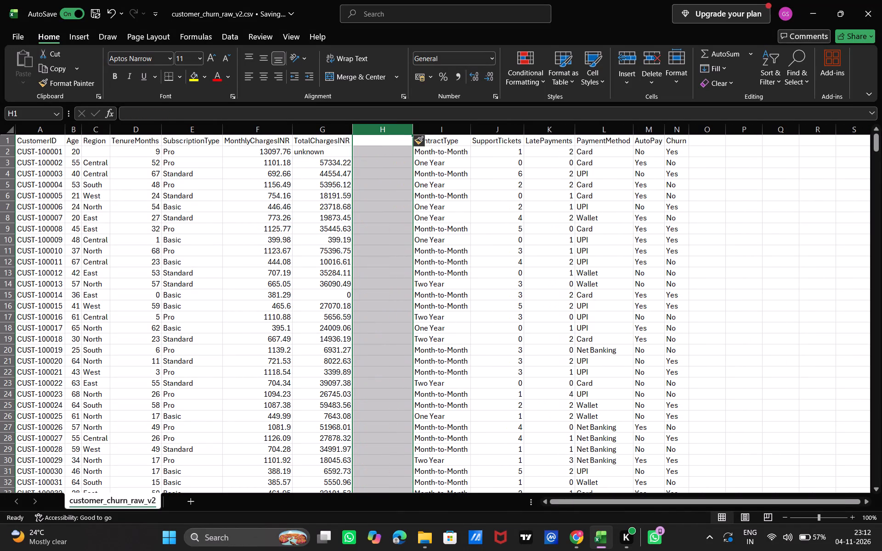
left_click(376, 139)
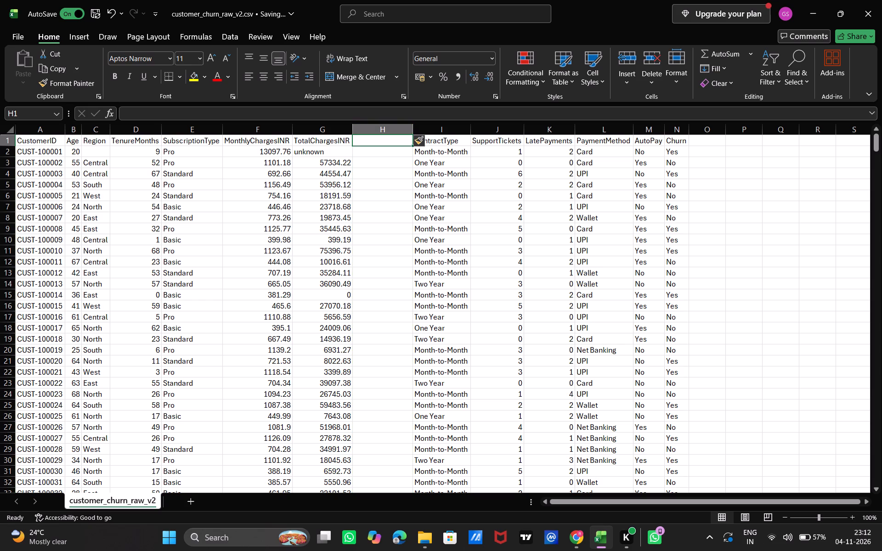
left_click(755, 370)
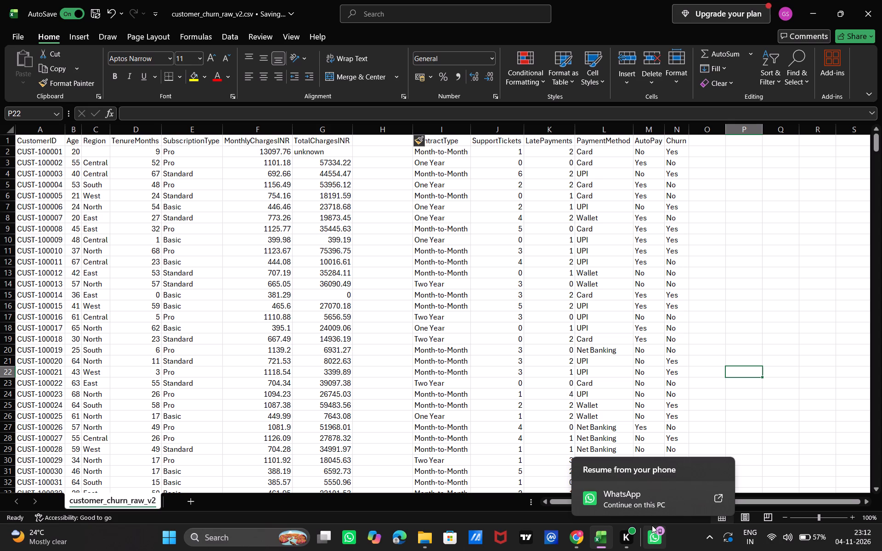
Switch to the tutorial in Chrome, play the part on naming the inserted helper column, and pause the video.
left_click(582, 537)
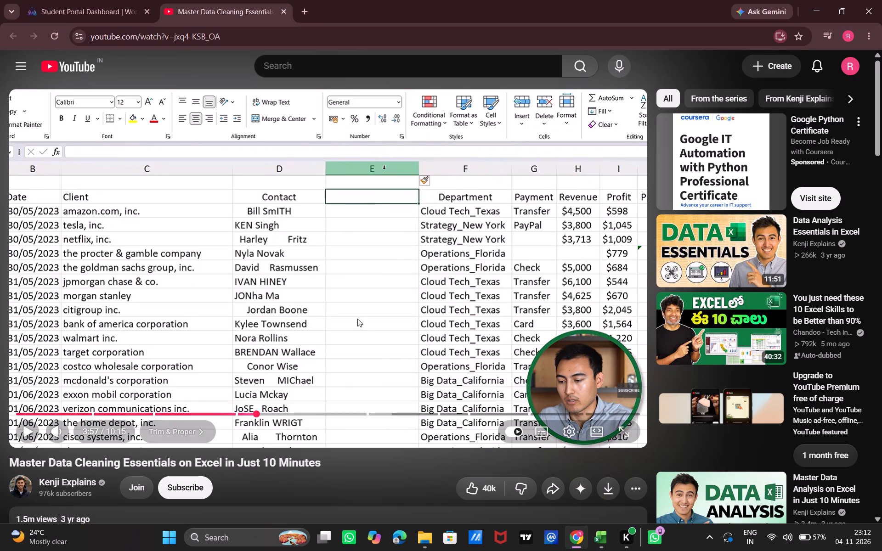
left_click(356, 318)
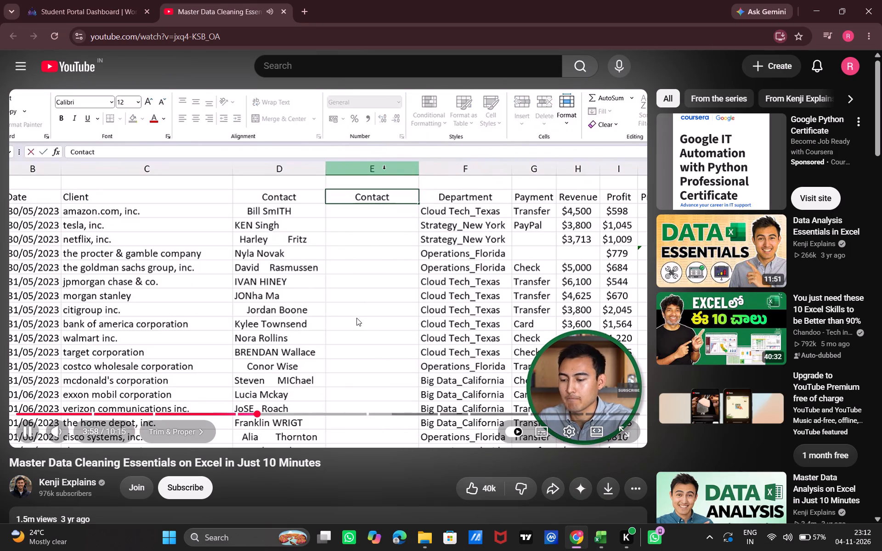
left_click(356, 318)
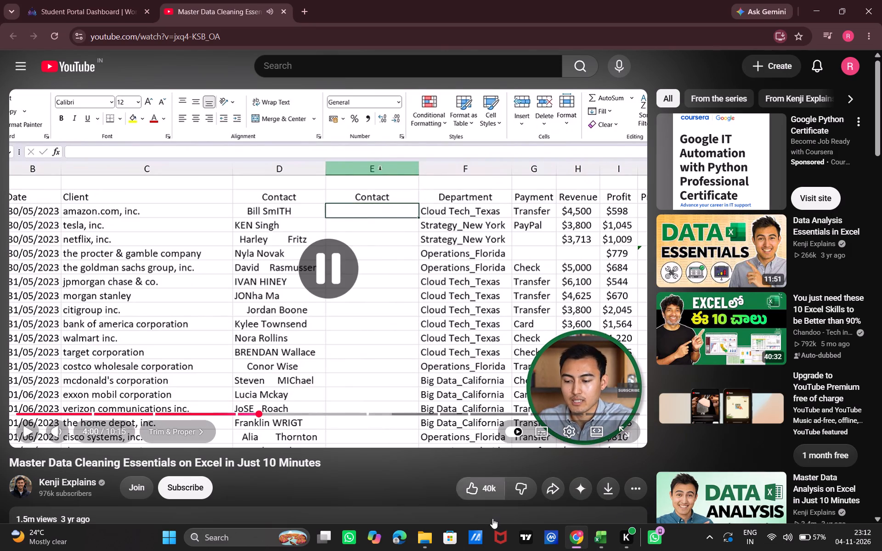
Switch to Excel and enter the header Total Charge INR in cell H1 of the blank column beside TotalChargesINR.
left_click(598, 539)
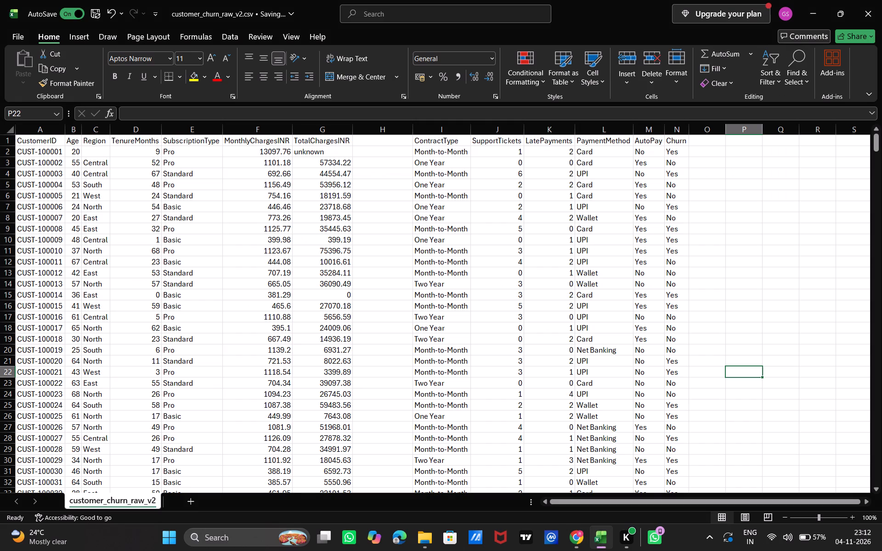
left_click(374, 141)
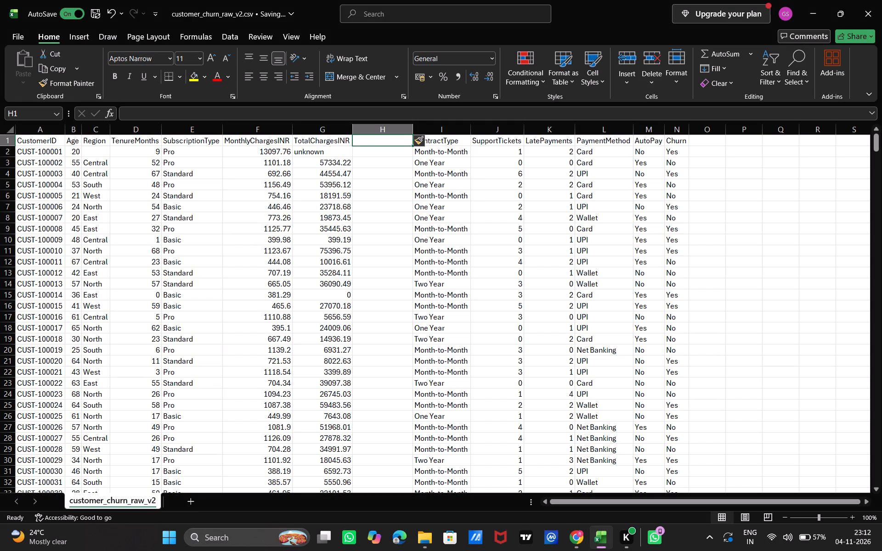
key("t")
type("oo")
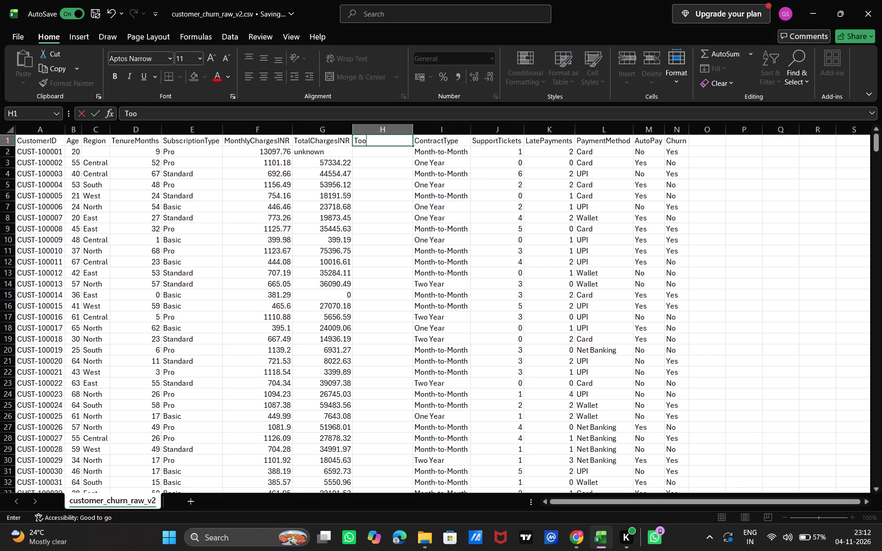
key("equal")
key("BackSpace")
key("BackSpace")
type("tal")
key("space")
type("c")
key("BackSpace")
key("shift+c")
type("harge")
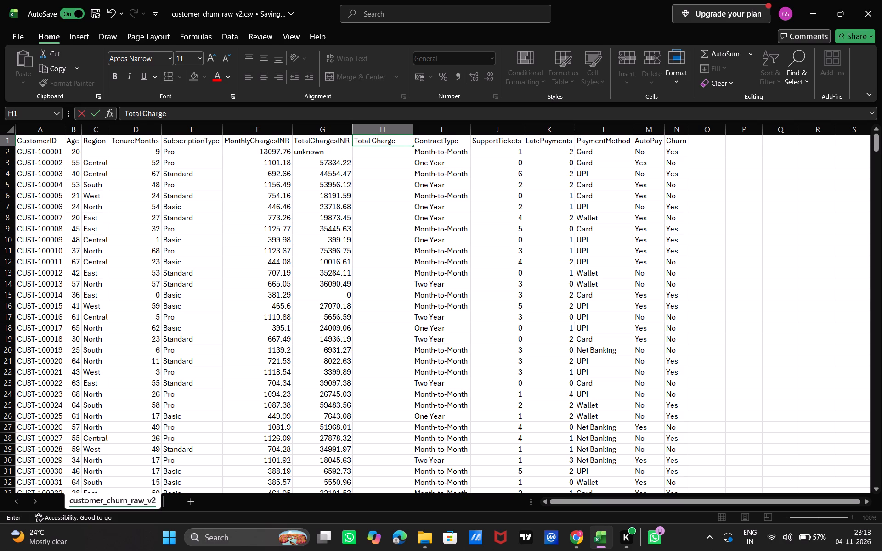
key("space")
type("INR")
left_click(364, 155)
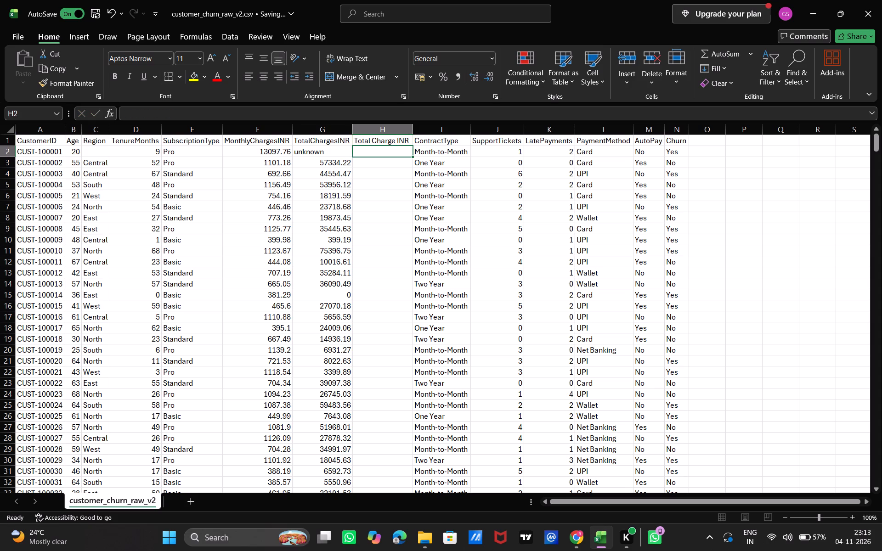
Switch to the tutorial in Chrome, play the part on entering the PROPER formula, and pause the video.
left_click(577, 530)
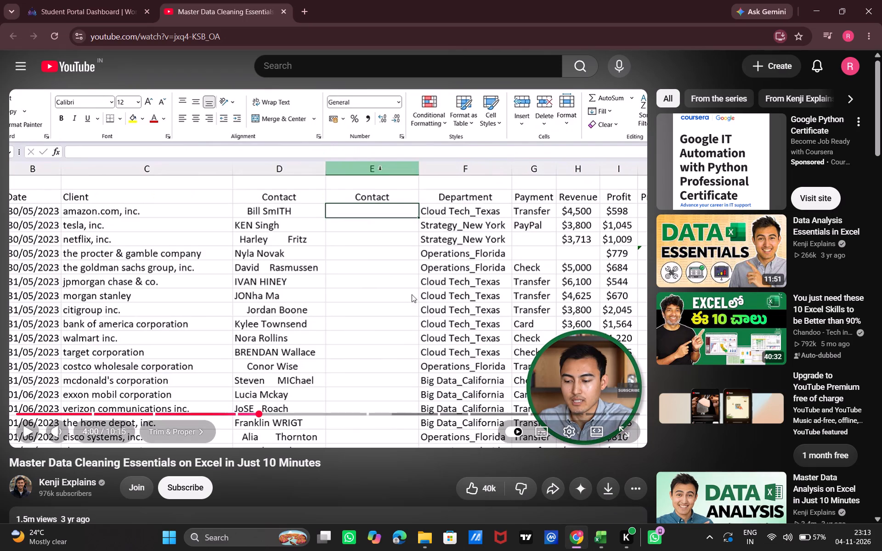
left_click(396, 285)
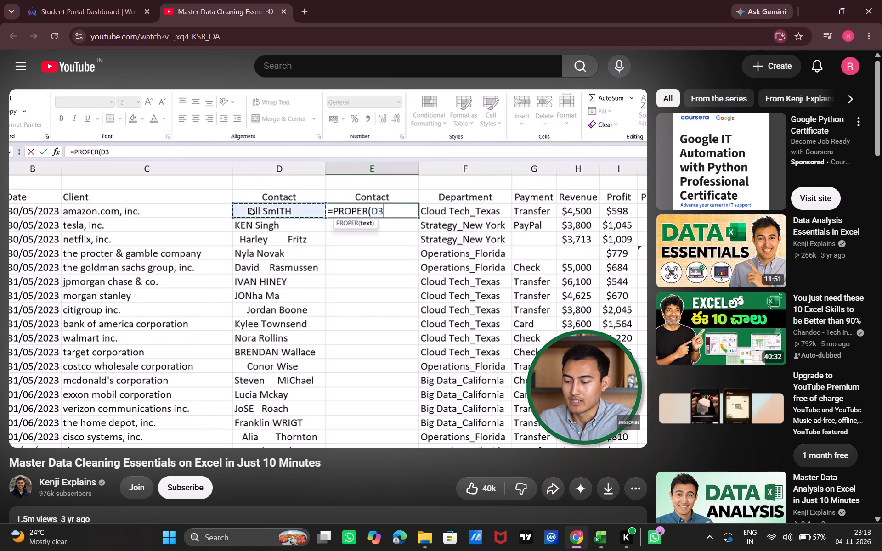
left_click(396, 285)
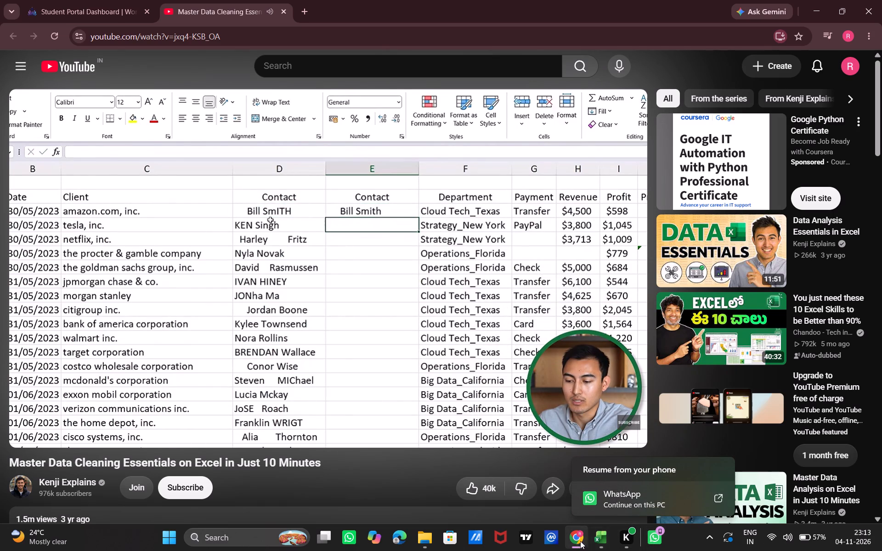
Switch to Excel and start a formula in H2, the first data cell under Total Charge INR.
left_click(610, 544)
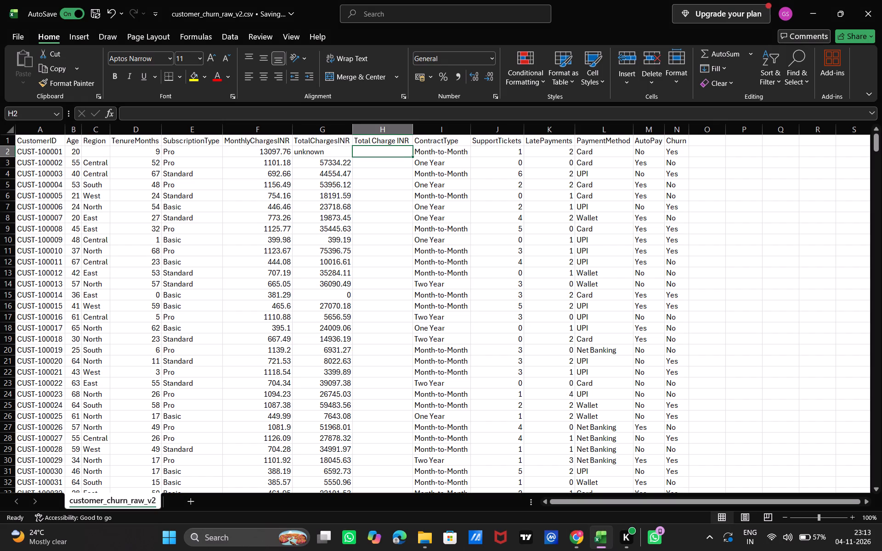
key("equal")
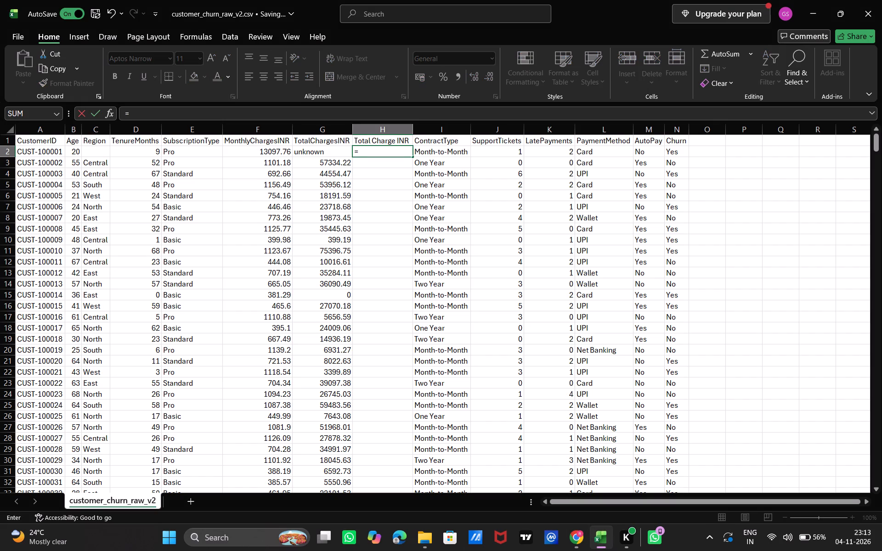
Switch to Chrome, rewind the tutorial slightly, replay the start of the PROPER formula, and pause it.
left_click(581, 539)
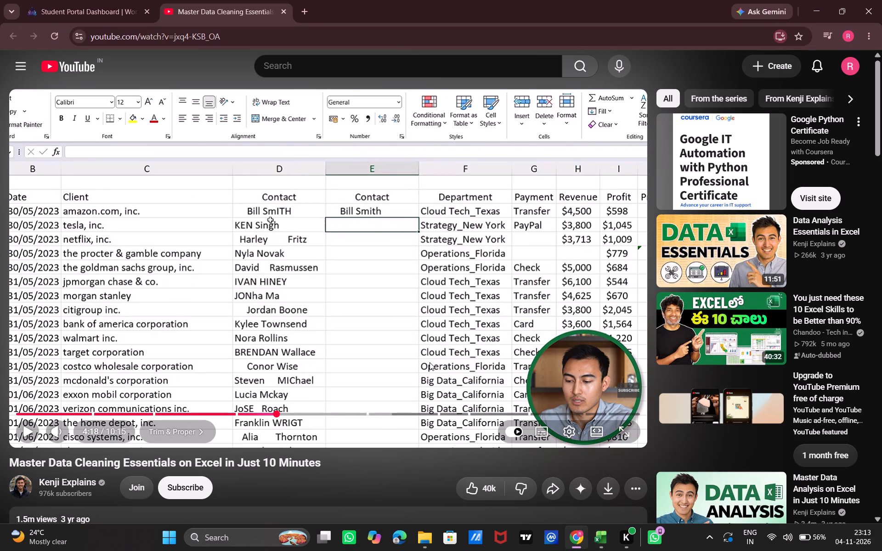
key("Left")
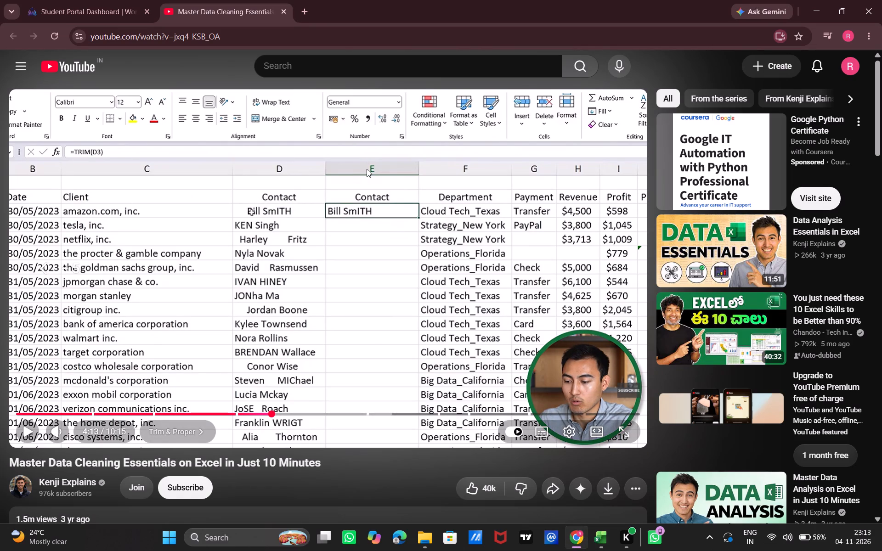
left_click(367, 169)
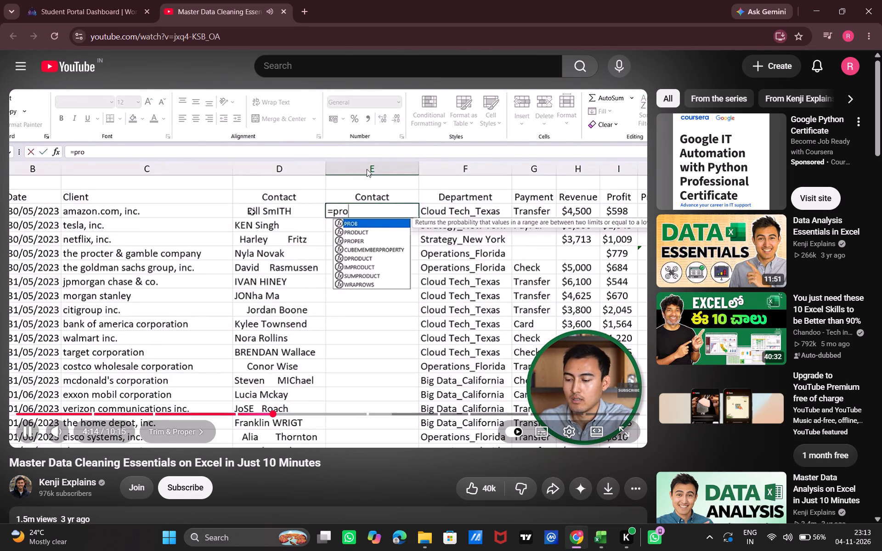
key("space")
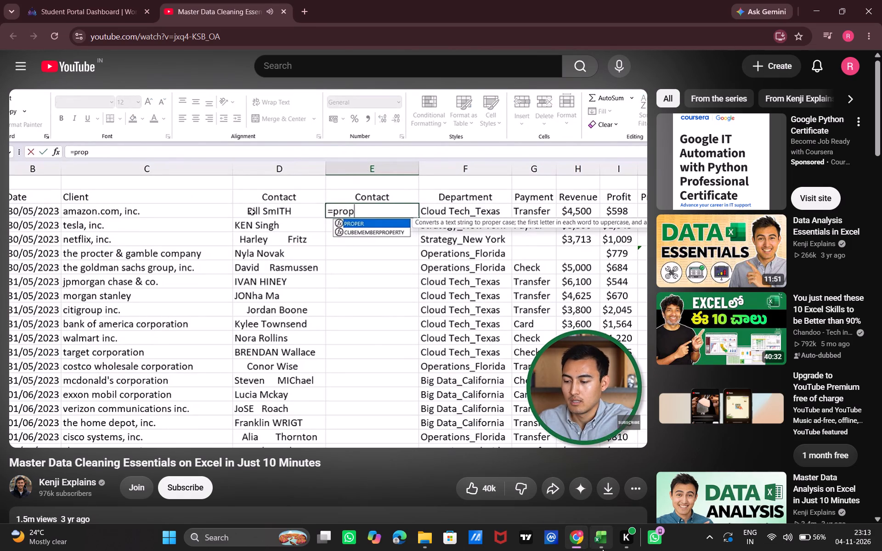
Switch to Excel and enter =proper as the formula in H2 under Total Charge INR.
left_click(595, 541)
type("pr")
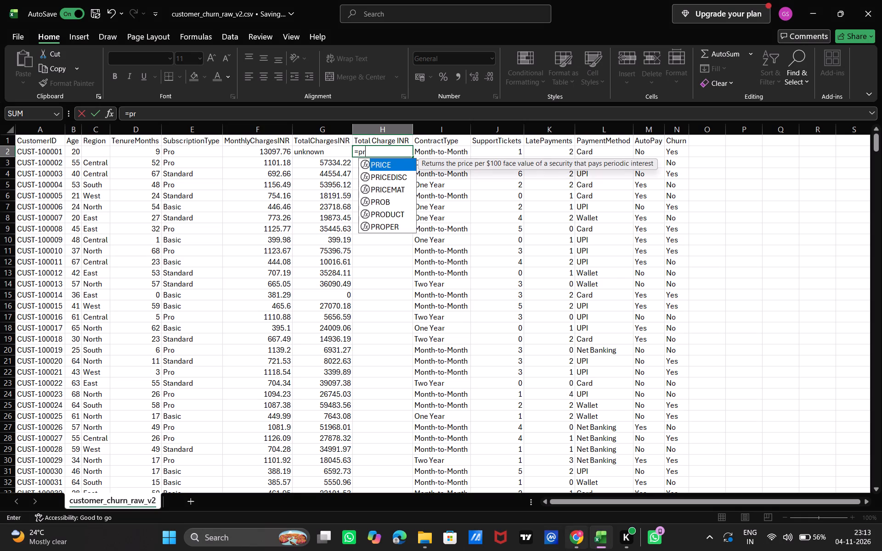
left_click(380, 226)
left_click(380, 226)
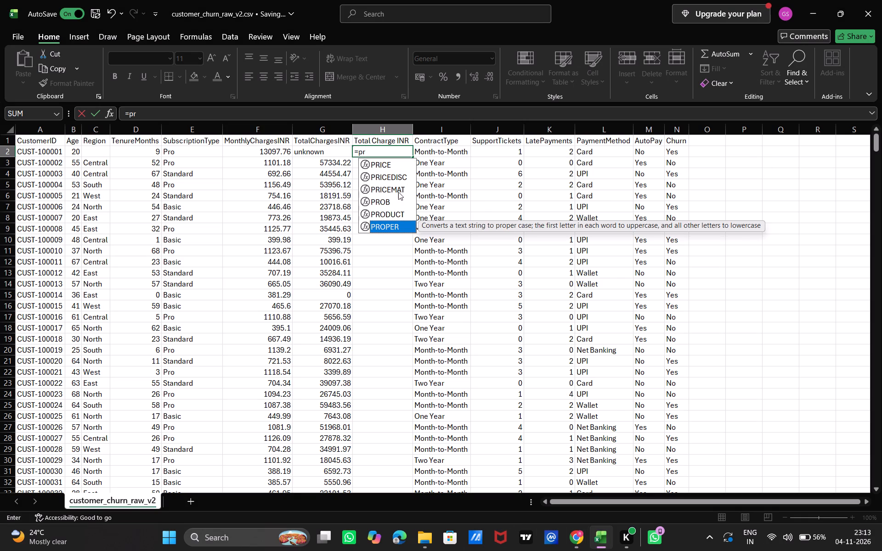
left_click(380, 150)
key("o")
type("pee")
key("BackSpace")
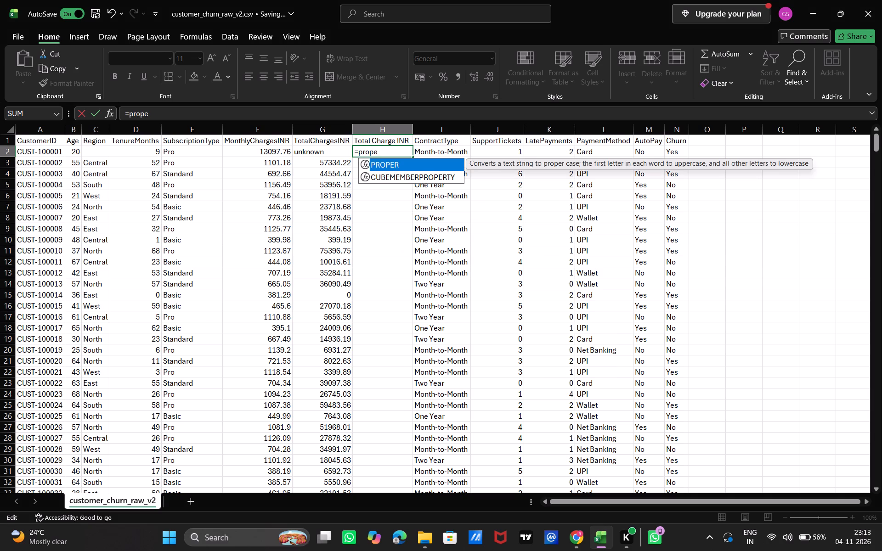
key("r")
key("Return")
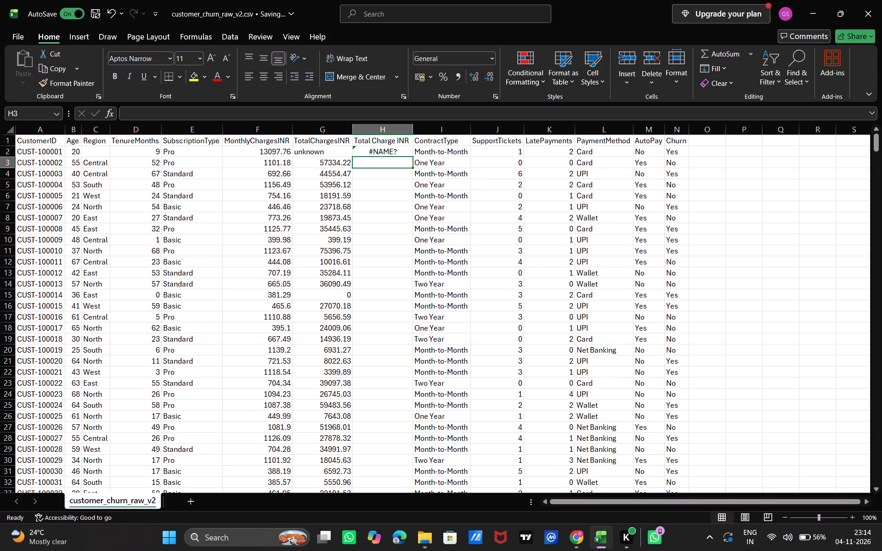
Reopen the H2 formula for editing and add an opening parenthesis after =proper.
left_click(396, 152)
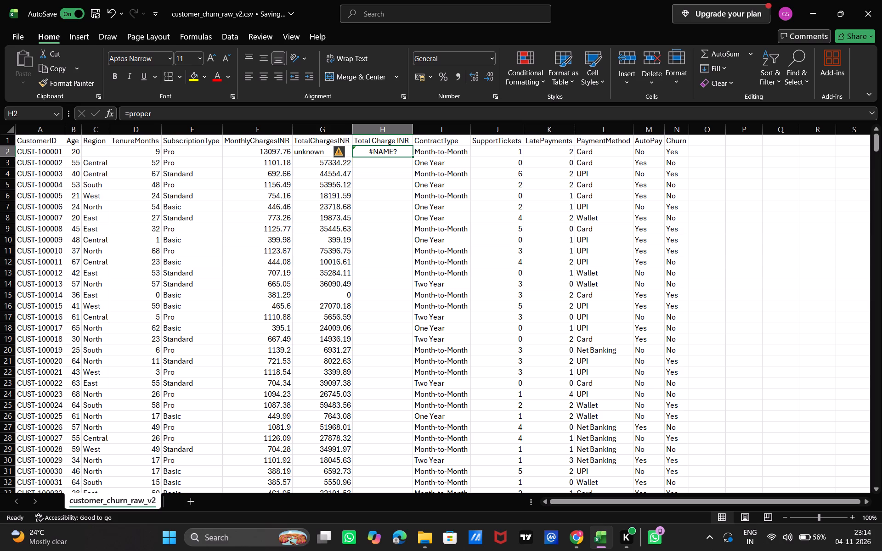
left_click(396, 152)
double_click(396, 152)
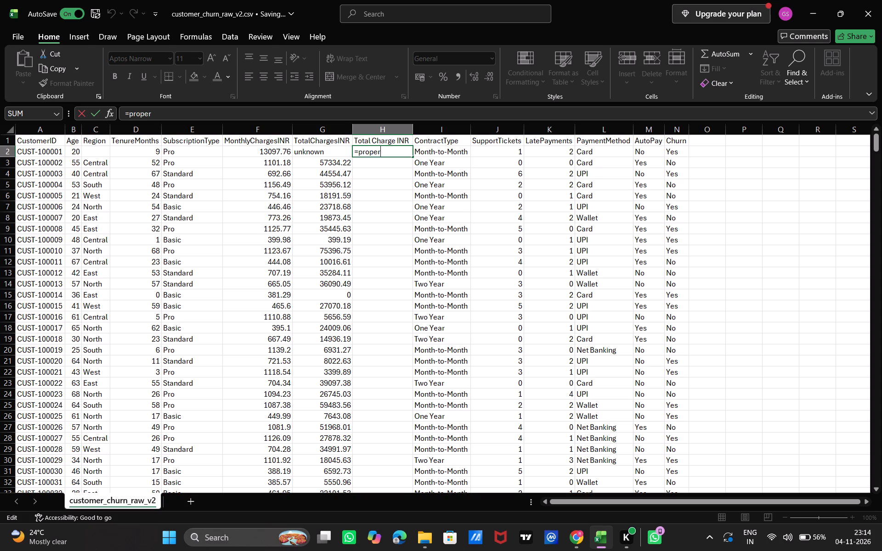
key("shift+parenleft")
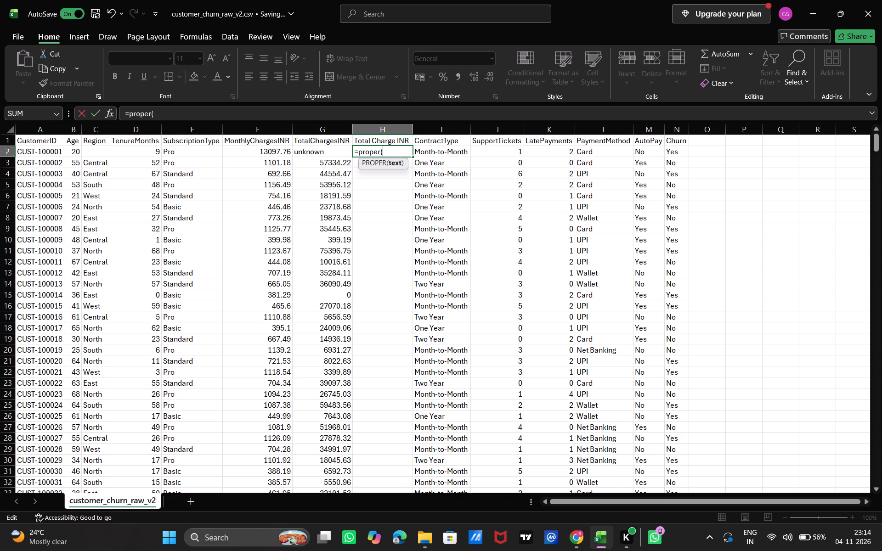
scroll(213, 197, "right", 2)
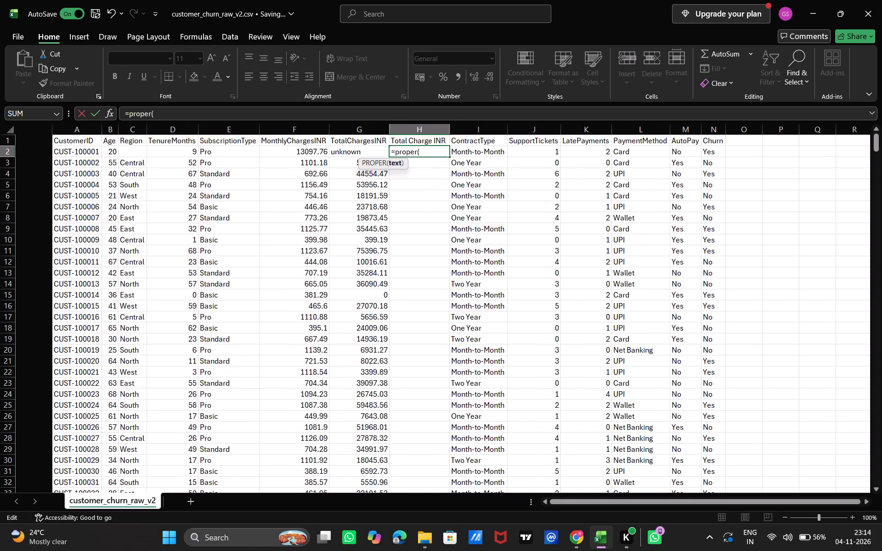
scroll(213, 197, "right", 1)
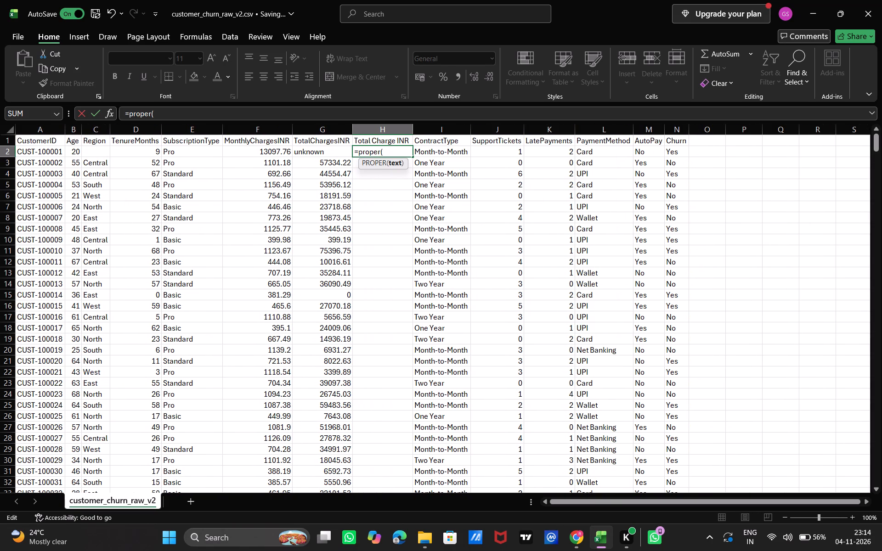
Switch to the tutorial in Chrome and play the part on the PROPER formula's cell reference, pausing after it.
left_click(574, 545)
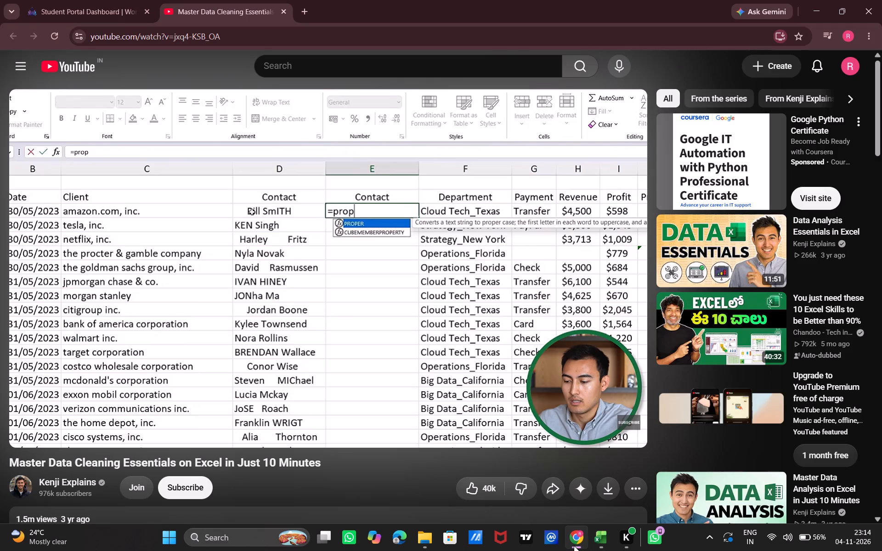
left_click(380, 367)
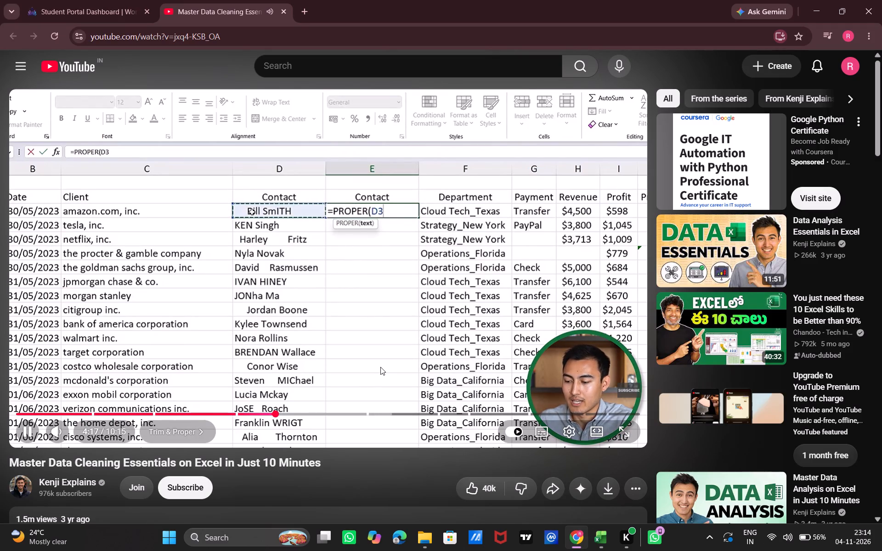
left_click(324, 224)
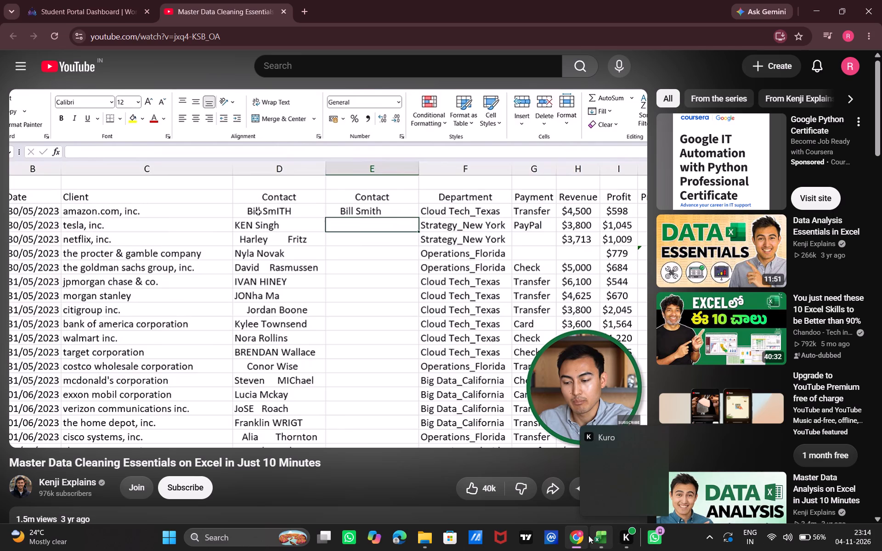
Switch to Excel and complete the formula in H2 as =proper(G3), including the closing parenthesis.
left_click(606, 538)
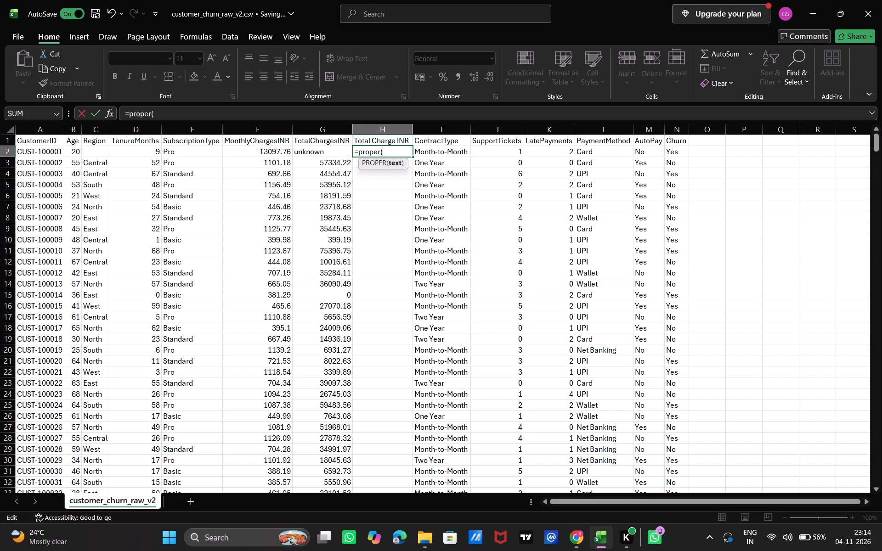
key("g")
key("BackSpace")
key("g")
key("3")
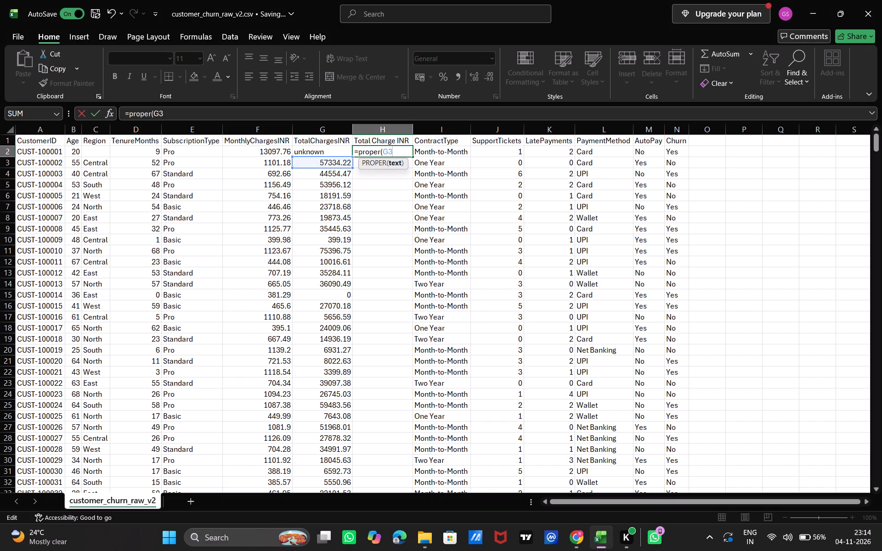
key("shift+parenright")
Switch to the tutorial in Chrome, rewind slightly, and replay the completion of the PROPER formula, pausing after it.
left_click(575, 532)
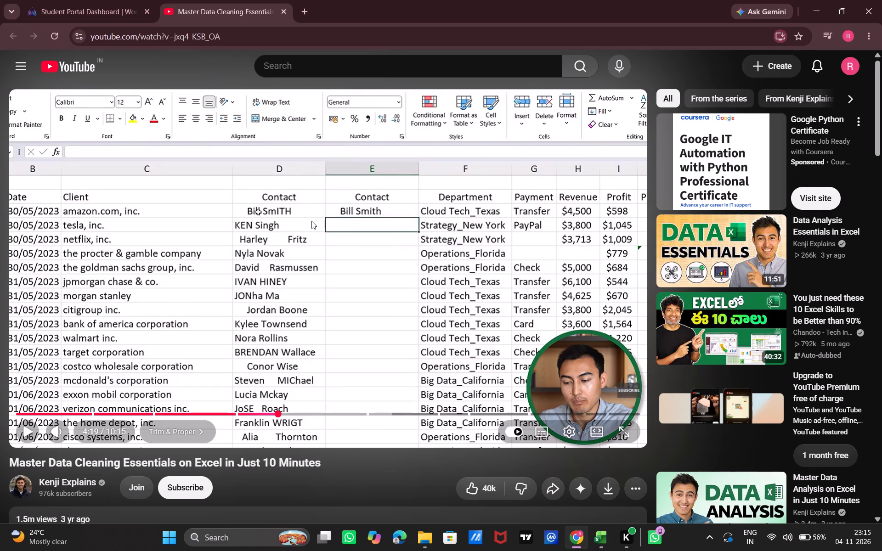
left_click(311, 221)
key("Left")
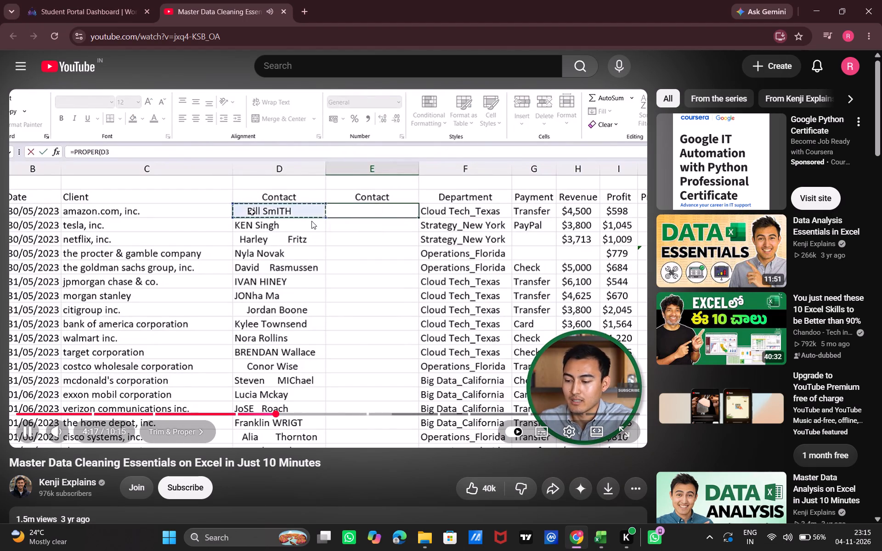
left_click(351, 212)
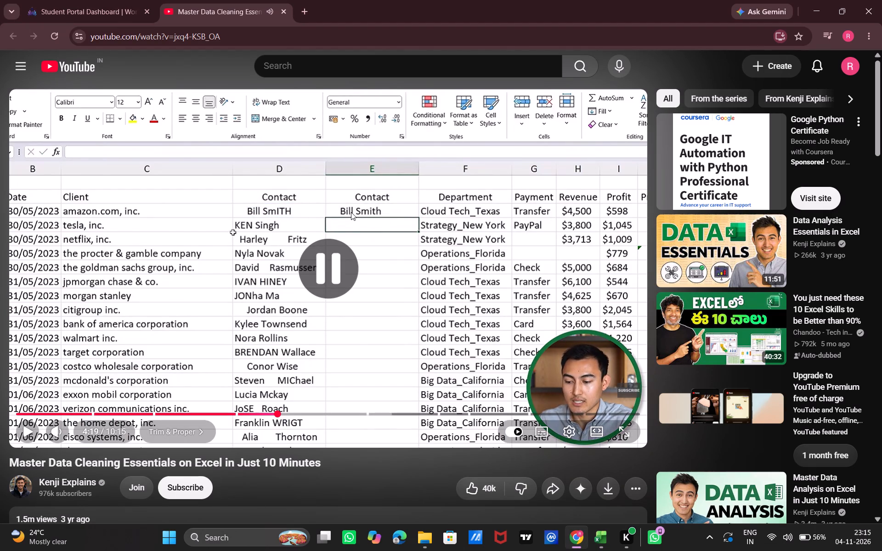
Return to Excel and commit the PROPER formula in H2.
left_click(570, 543)
key("Return")
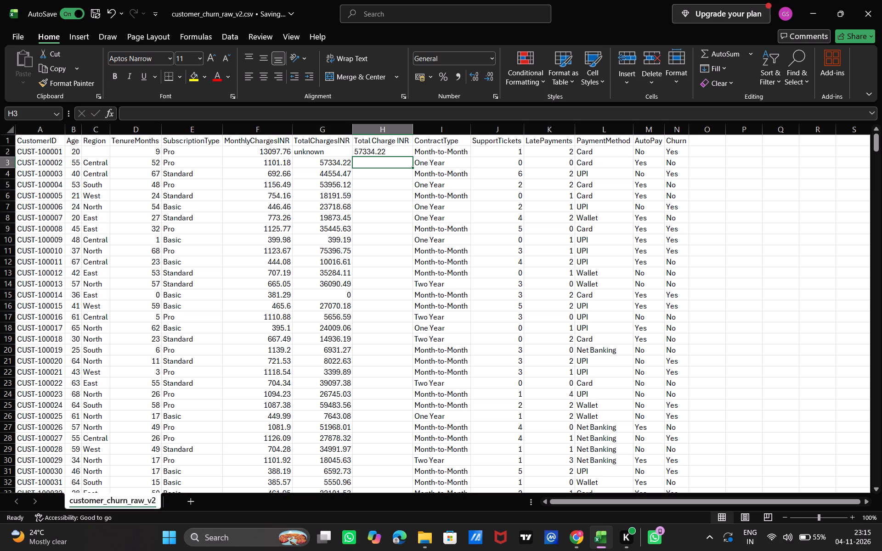
Reopen the H2 formula and change its cell reference to G2, making it =PROPER(G2).
left_click(396, 151)
double_click(396, 151)
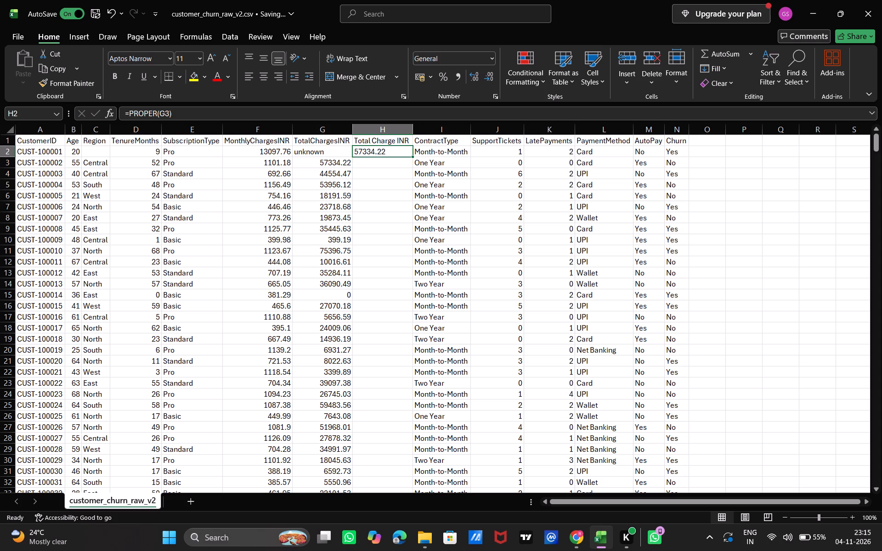
left_click(398, 151)
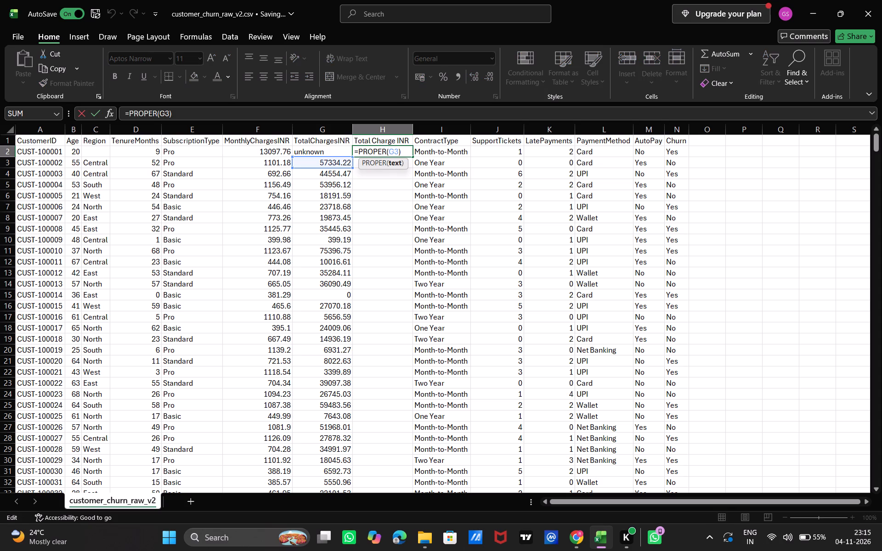
key("BackSpace")
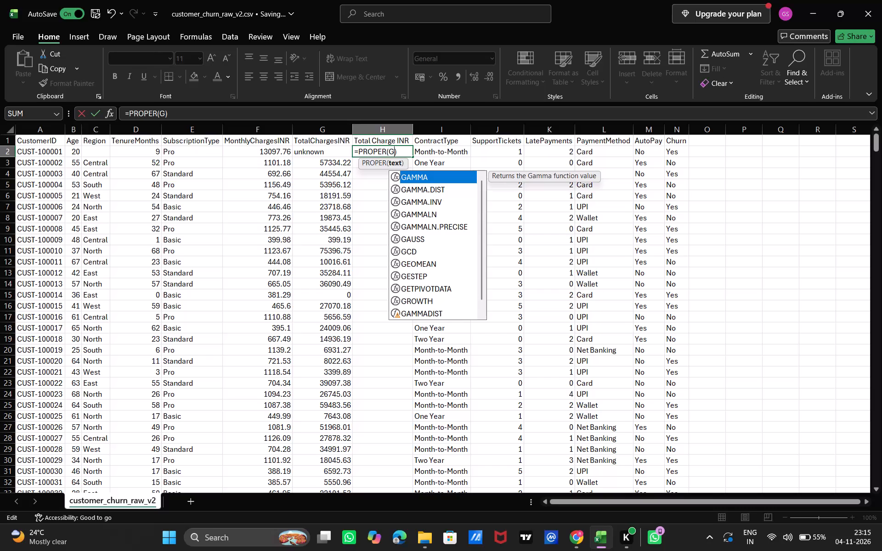
key("2")
key("Return")
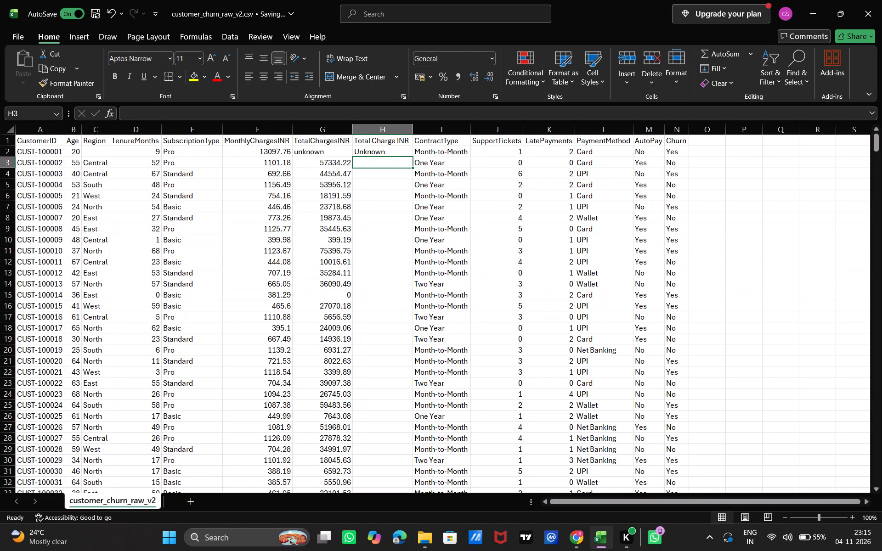
Switch to the tutorial in Chrome and play the part on wrapping PROPER in TRIM and filling the column.
left_click(582, 542)
left_click(376, 339)
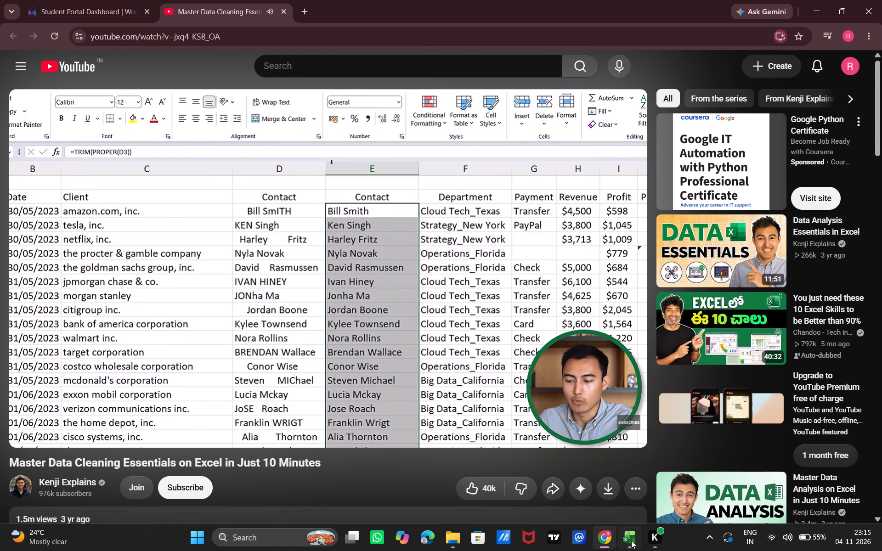
Switch to Excel and wrap the H2 formula in TRIM, making it =TRIM(PROPER(G2)).
left_click(631, 540)
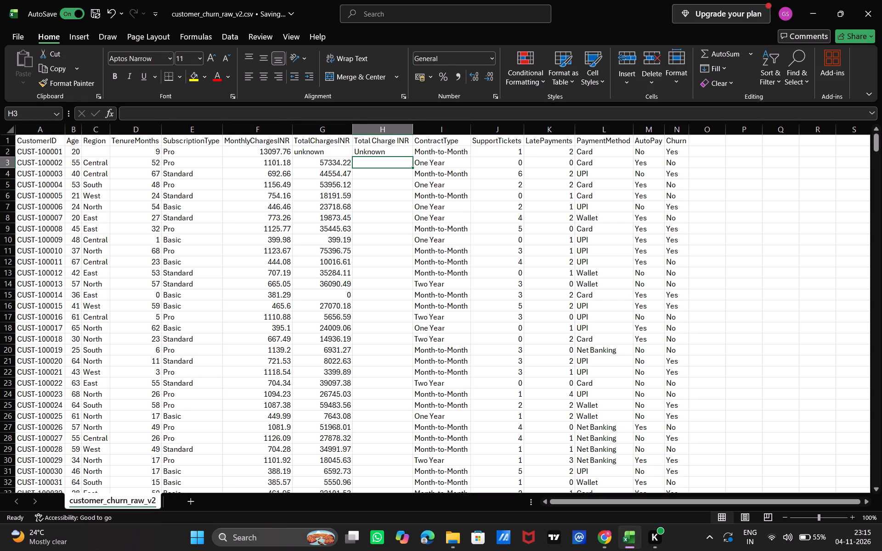
left_click(224, 105)
scroll(235, 163, "down", 1)
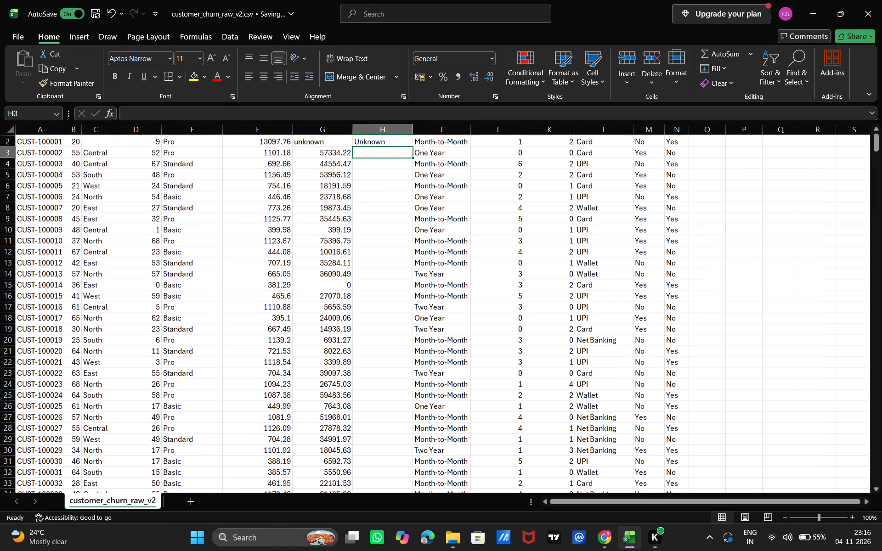
scroll(235, 163, "down", 1)
scroll(235, 163, "up", 14)
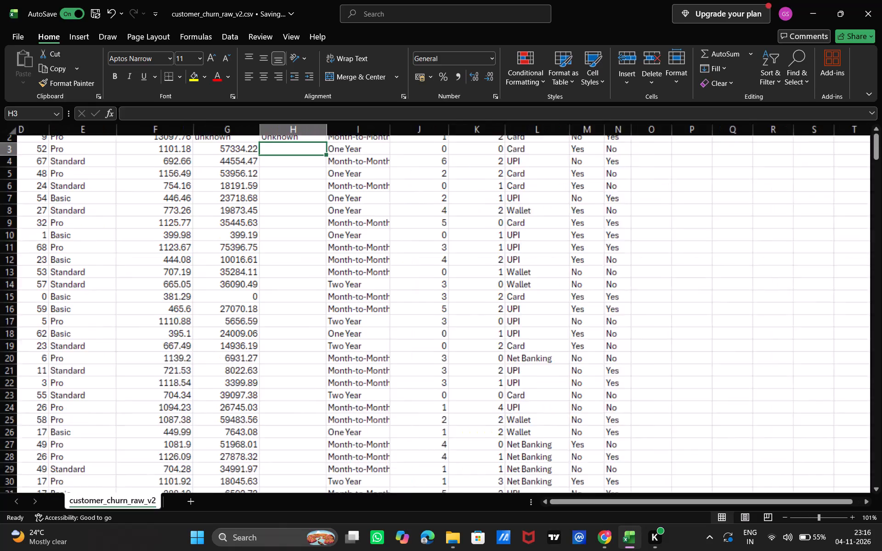
scroll(235, 163, "right", 1)
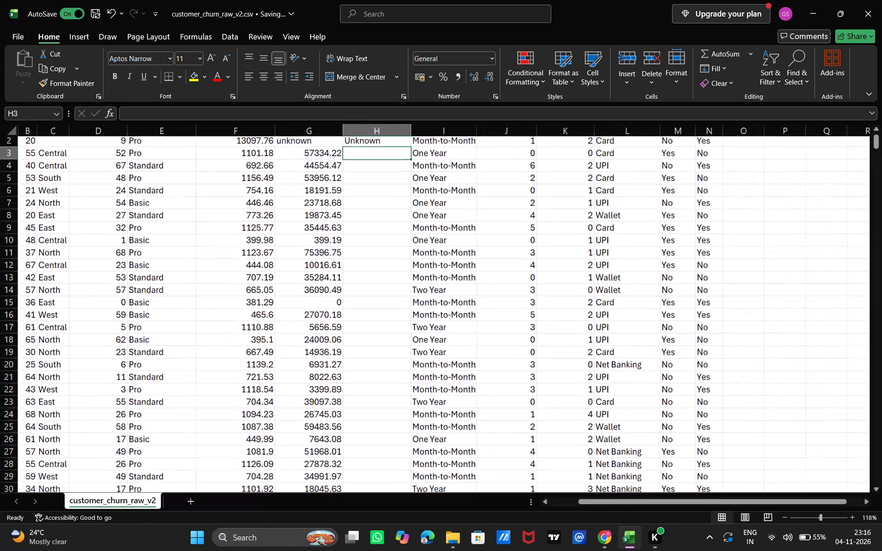
left_click_drag(235, 163, 317, 165)
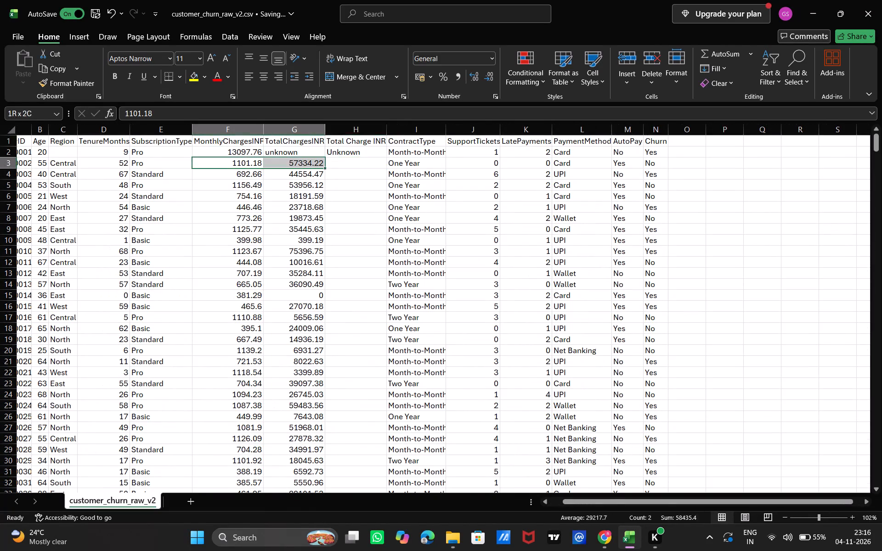
left_click_drag(317, 165, 326, 170)
left_click(349, 149)
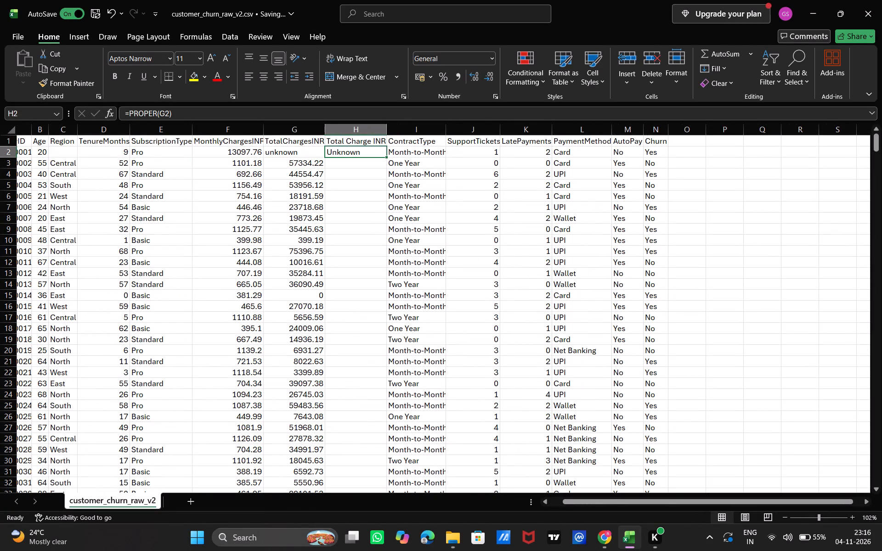
left_click(131, 111)
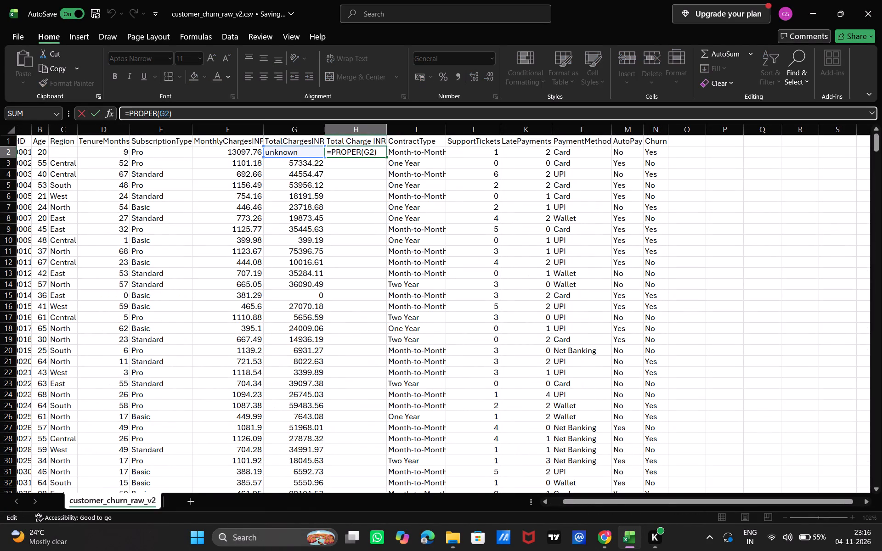
type("TR")
type("IM")
key("shift+parenleft")
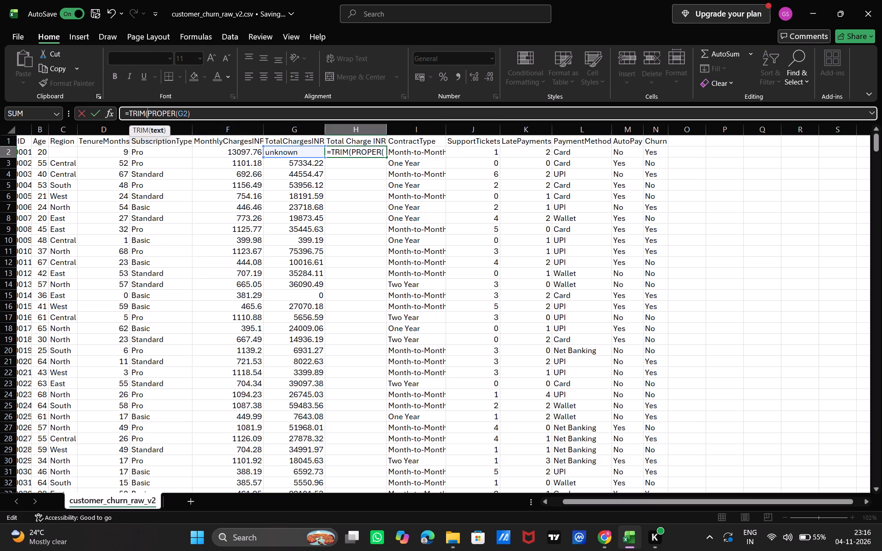
left_click(194, 114)
key("shift+parenright")
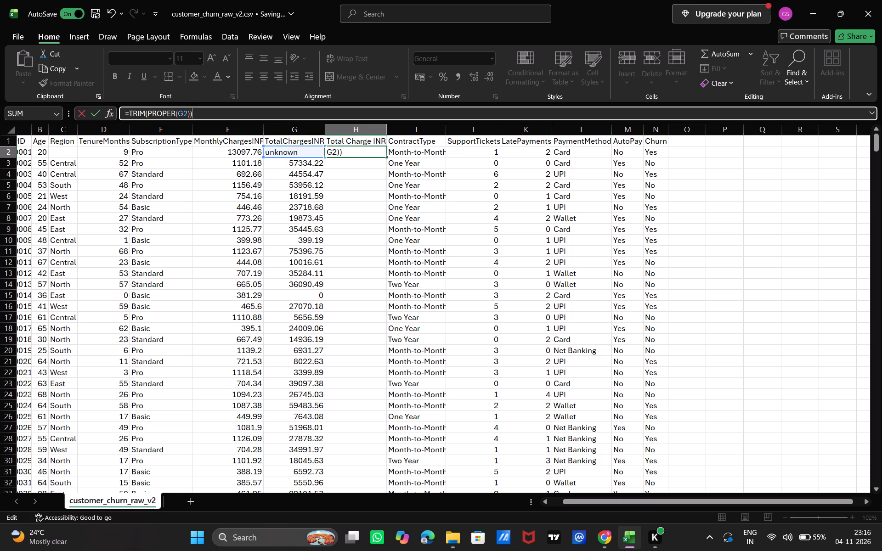
key("Return")
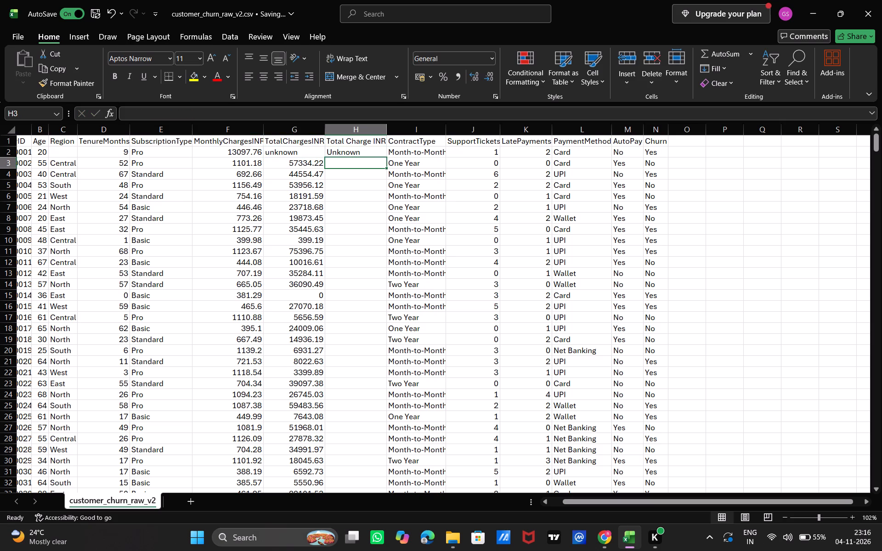
Fill the TRIM and PROPER formula from H2 down the Total Charge INR column to the last data row, 606.
double_click(386, 165)
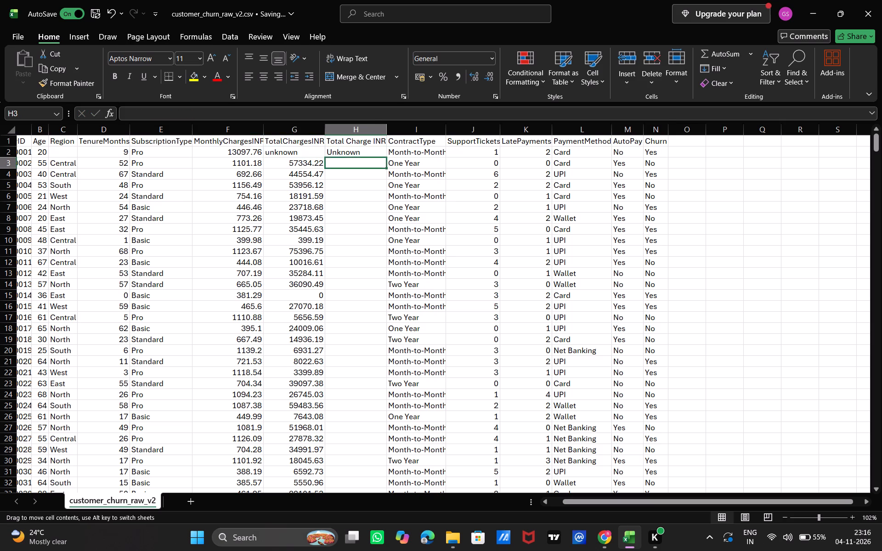
left_click(386, 165)
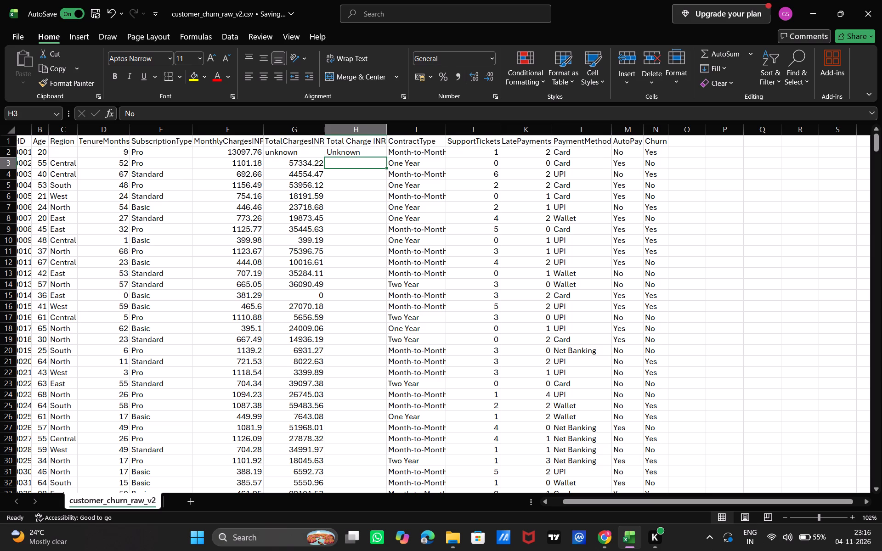
left_click(379, 154)
left_click_drag(386, 157, 399, 318)
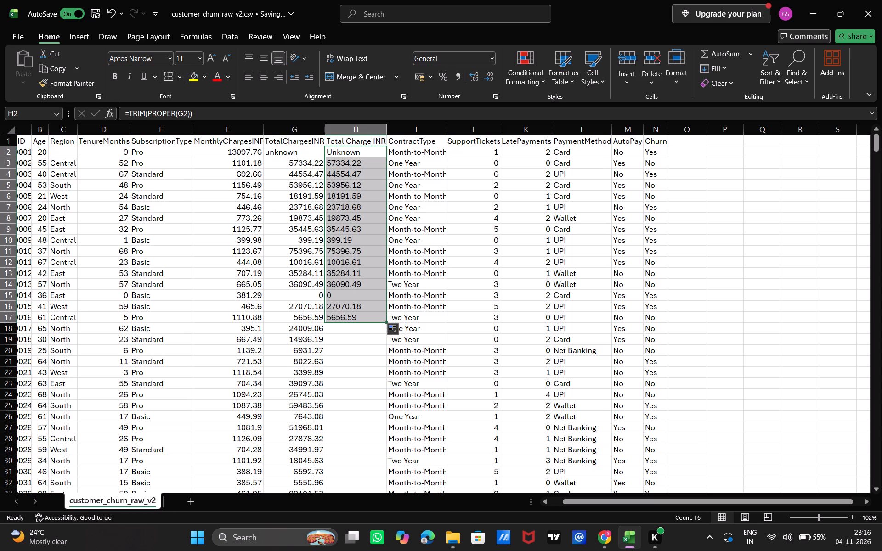
left_click_drag(385, 320, 388, 495)
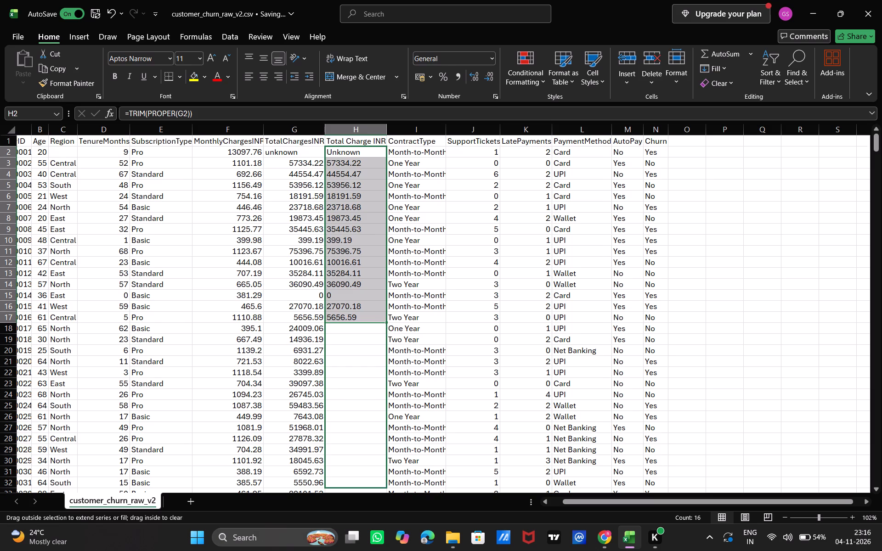
left_click_drag(388, 495, 391, 515)
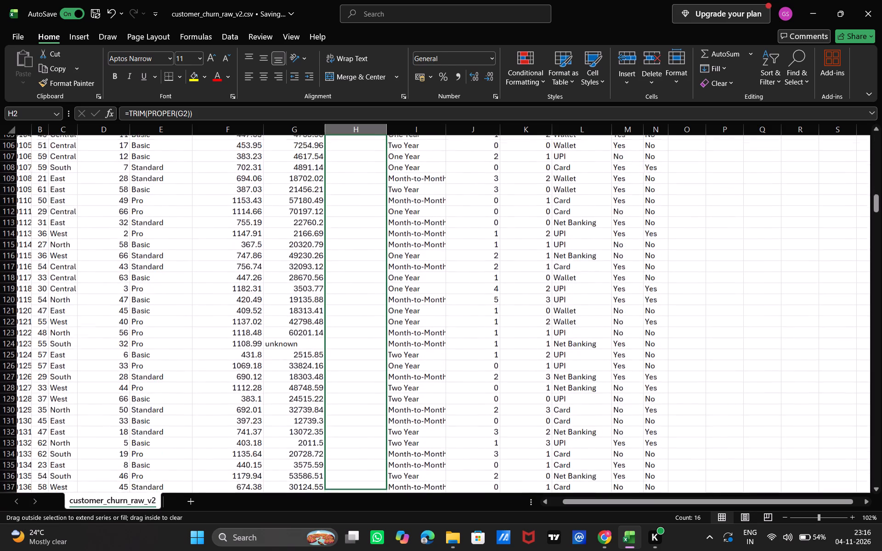
left_click_drag(391, 515, 391, 509)
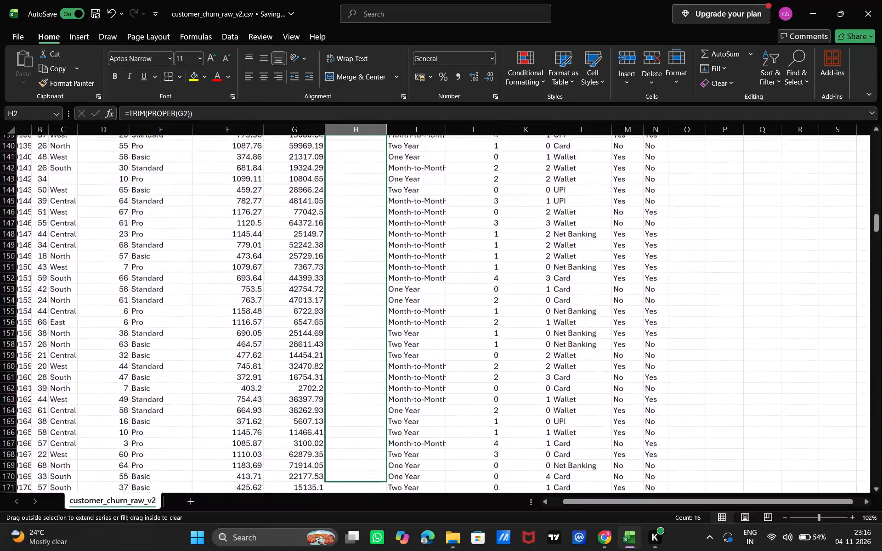
left_click_drag(391, 509, 392, 550)
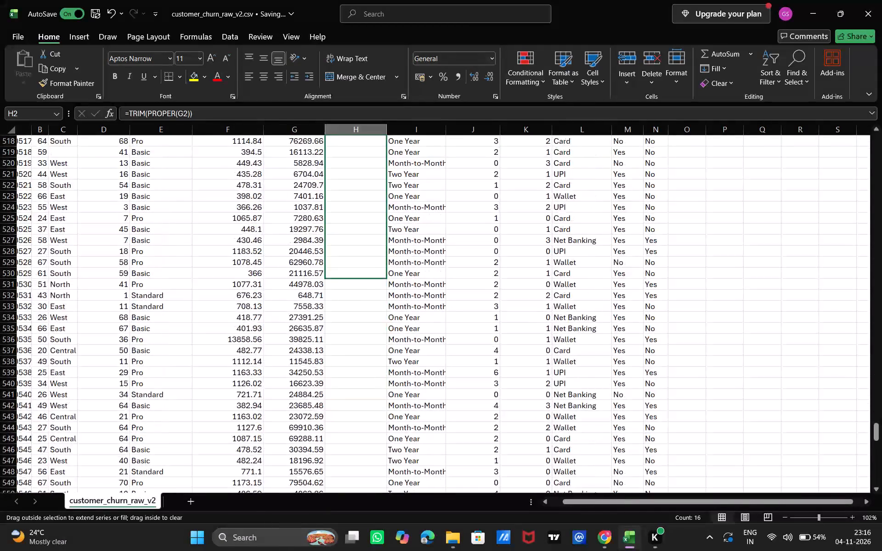
left_click_drag(392, 550, 395, 505)
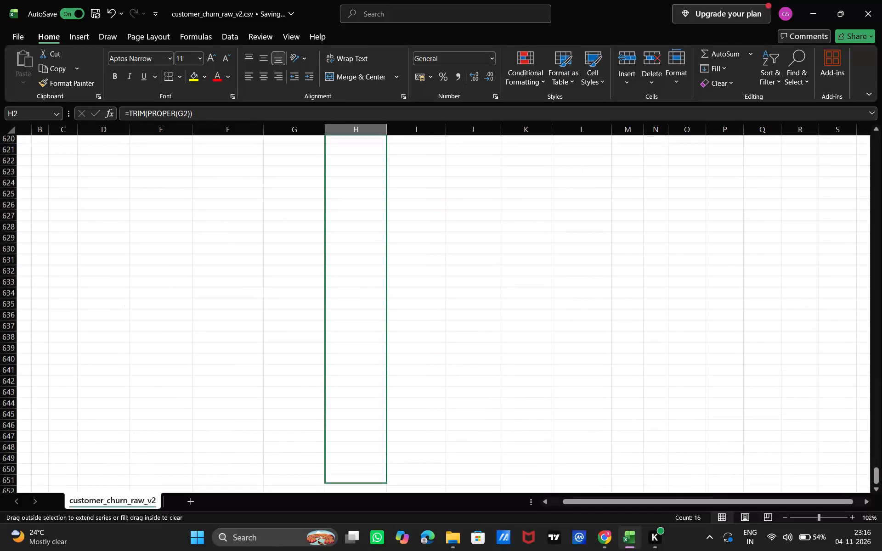
left_click_drag(395, 505, 377, 129)
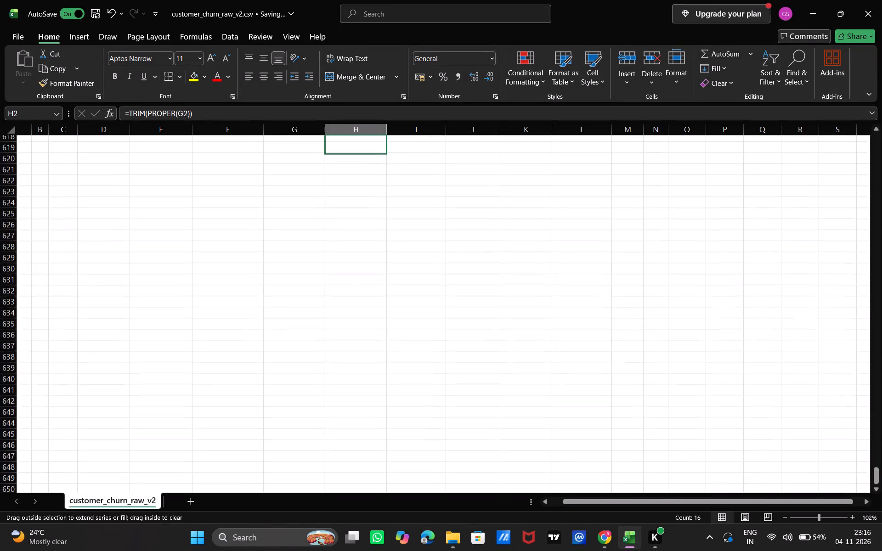
left_click_drag(377, 129, 376, 128)
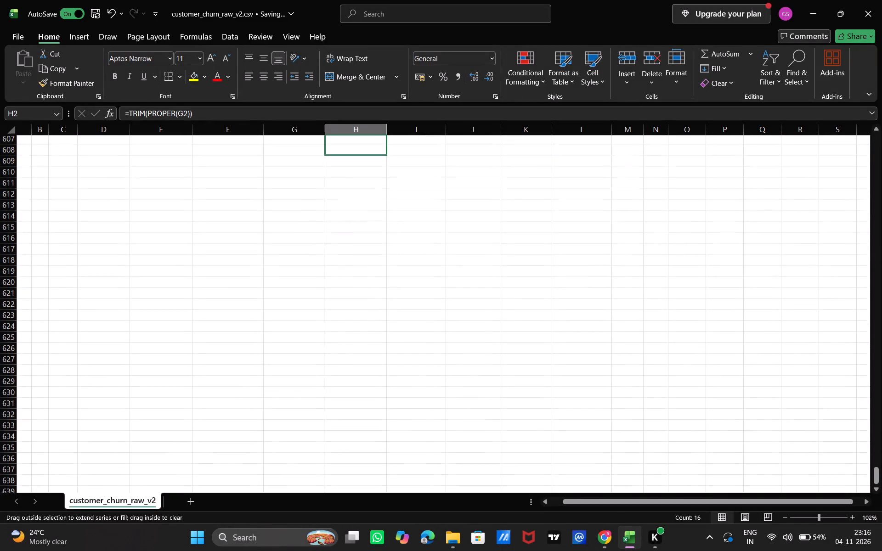
left_click_drag(376, 128, 381, 153)
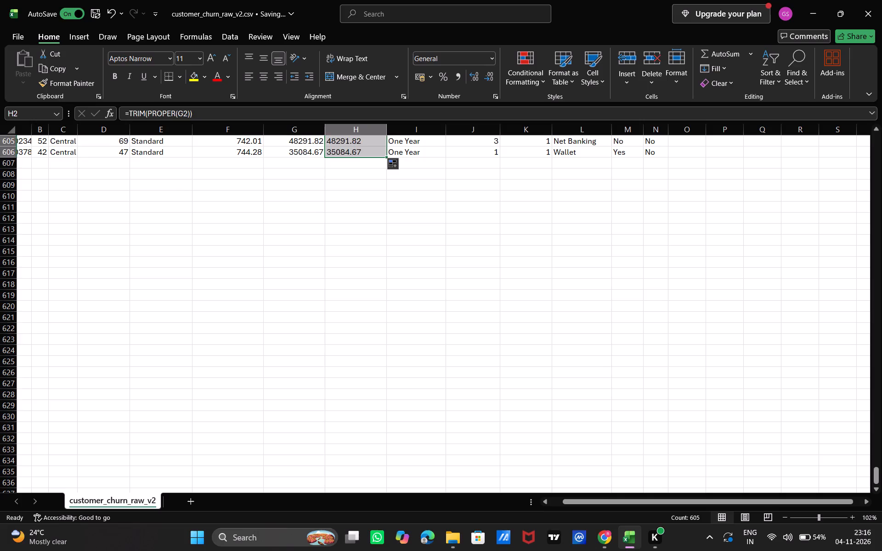
Check the filled Total Charge INR helper column from its last rows back to H2.
left_click(383, 167)
left_click(448, 195)
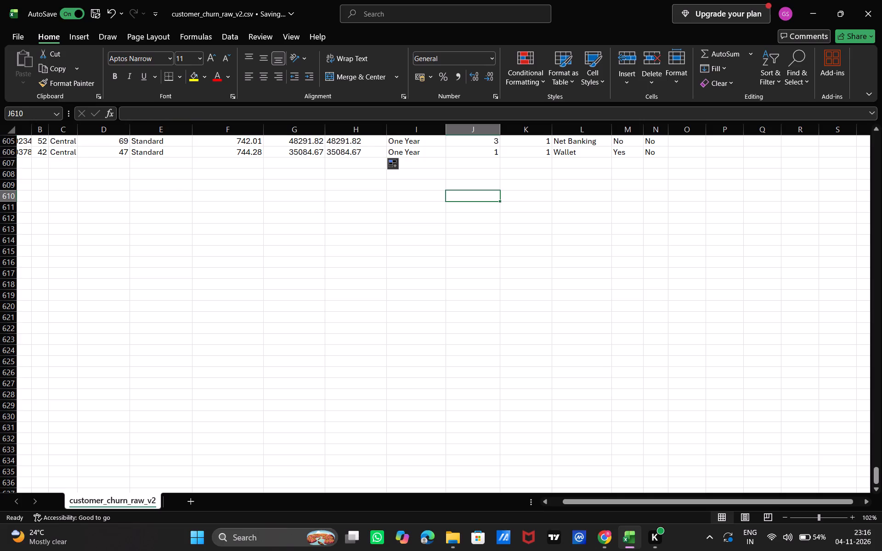
scroll(361, 216, "up", 8)
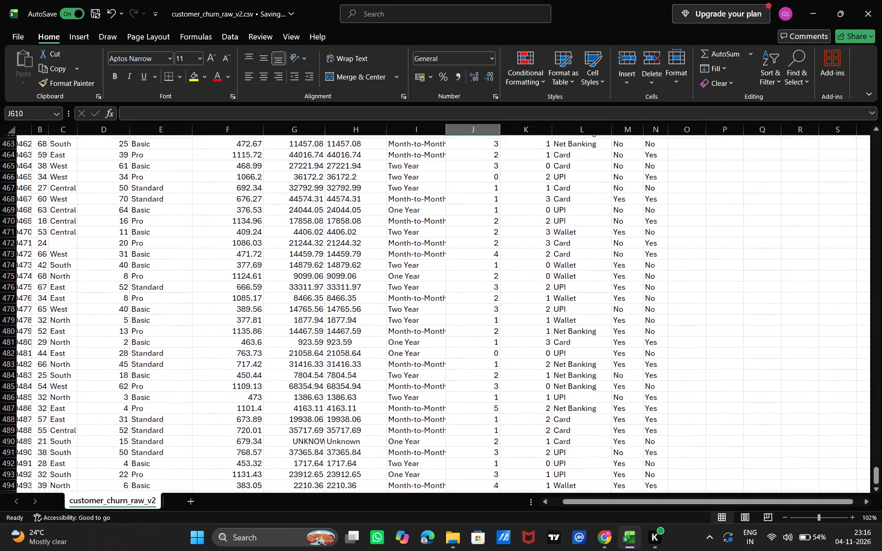
scroll(361, 216, "up", 14)
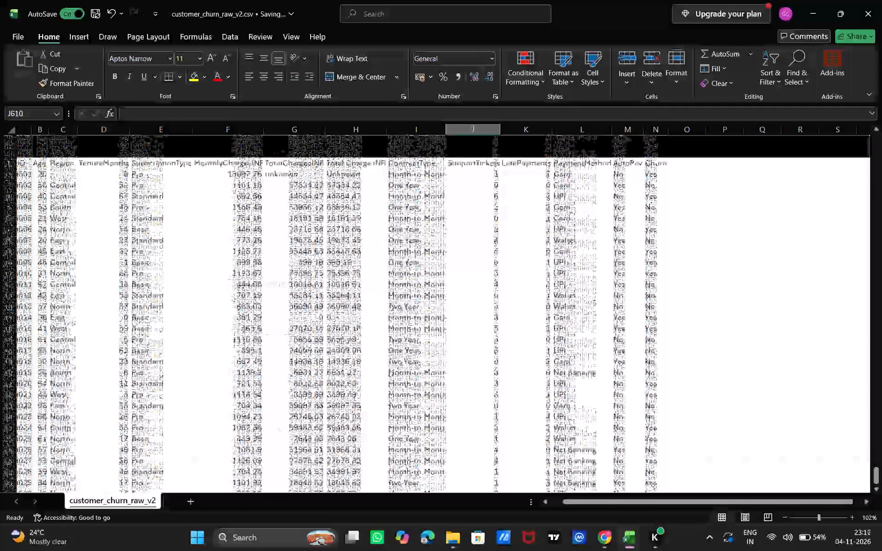
scroll(361, 216, "up", 1)
double_click(356, 157)
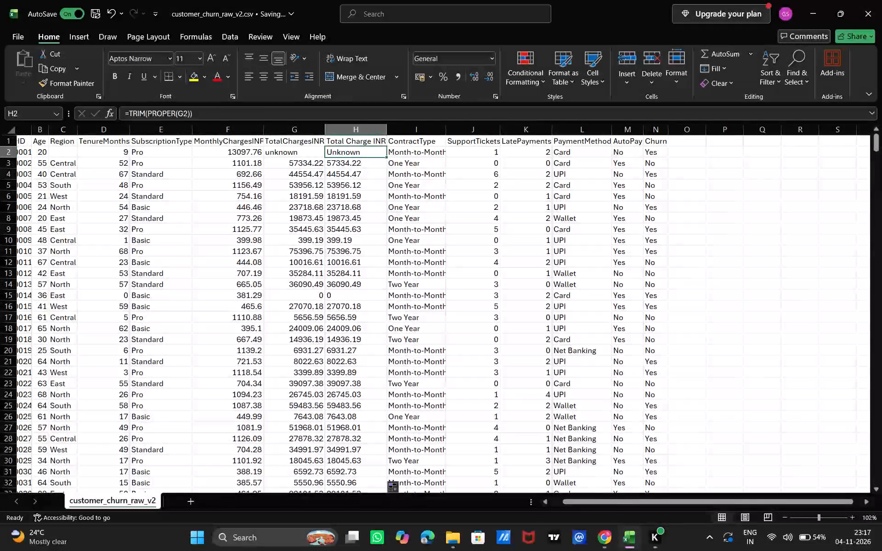
left_click_drag(356, 157, 366, 432)
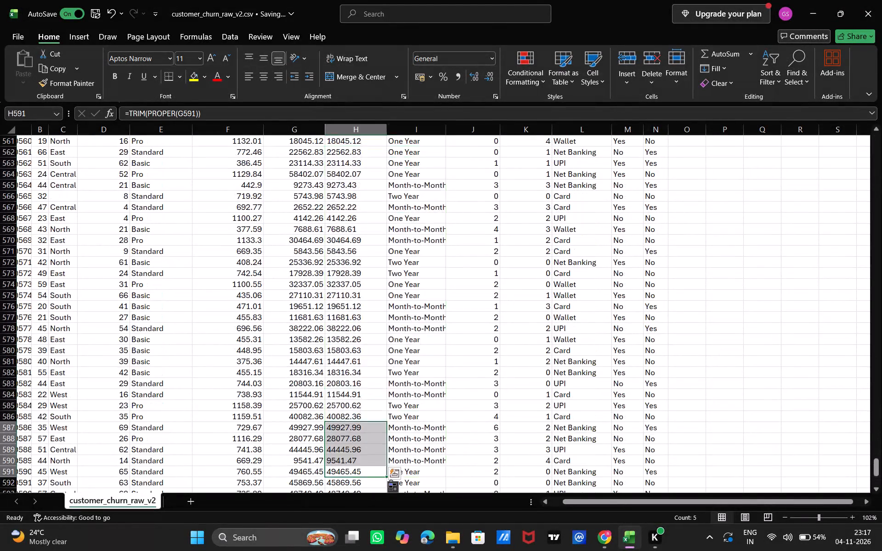
Switch to the tutorial video in Chrome and pause it.
left_click(604, 536)
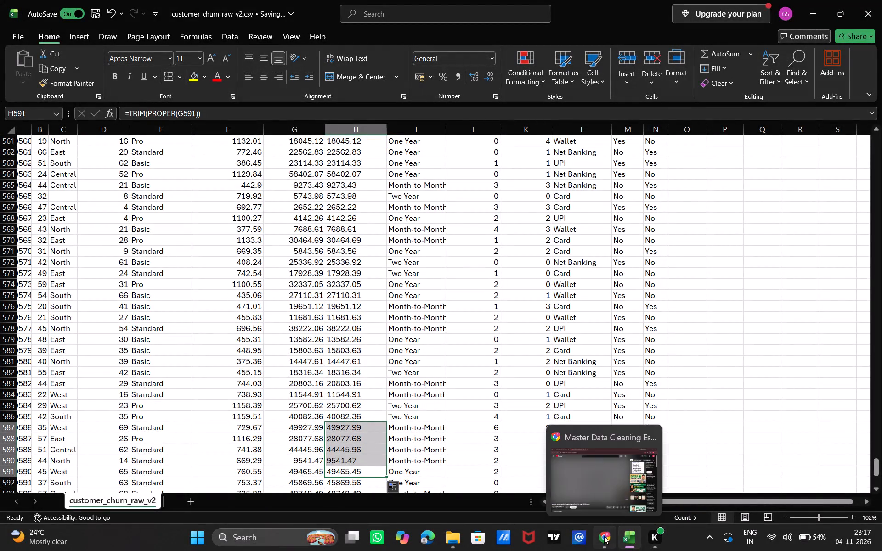
left_click(444, 325)
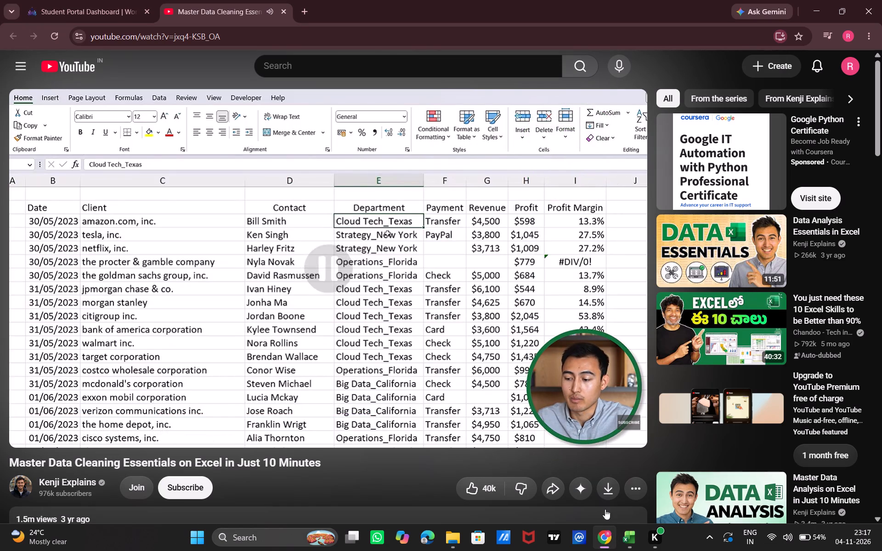
Switch to Excel and replace the formulas in the Total Charge INR column H with pasted values in place.
left_click(637, 549)
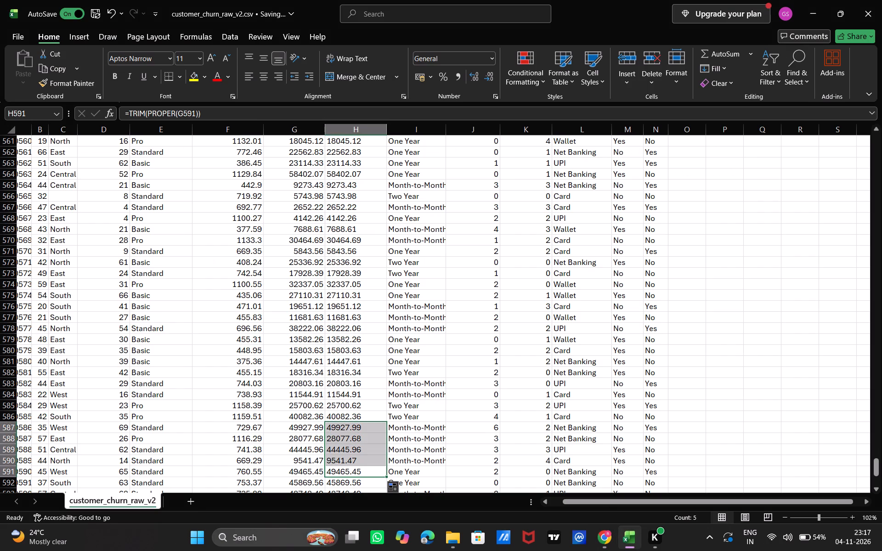
left_click(633, 21)
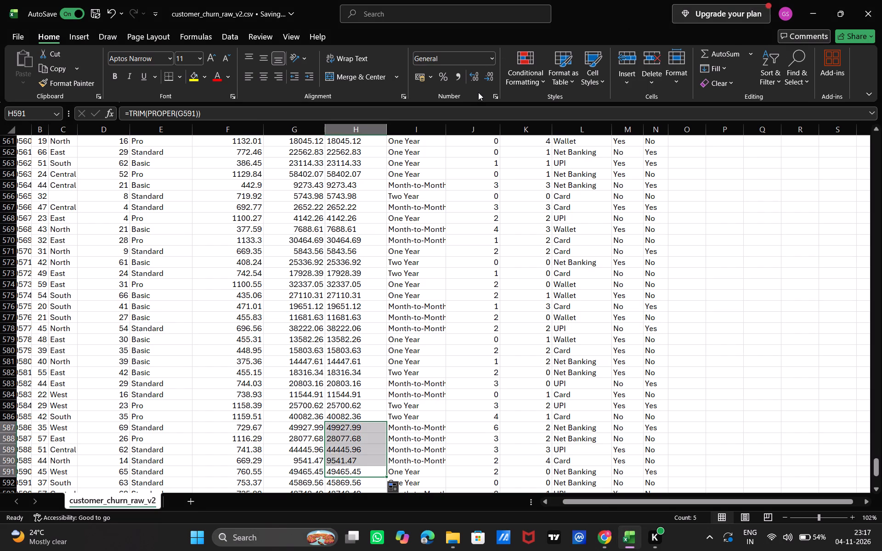
left_click(478, 92)
scroll(375, 220, "up", 12)
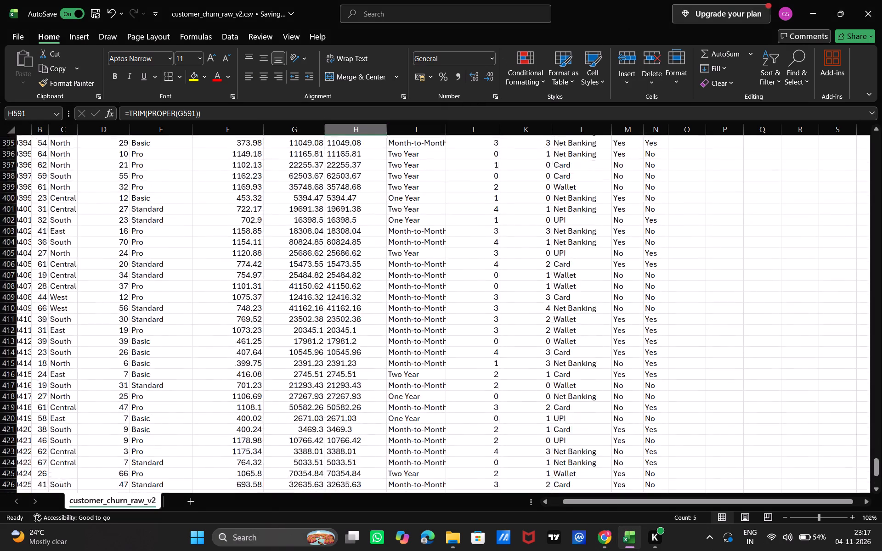
scroll(375, 220, "up", 13)
scroll(375, 220, "up", 9)
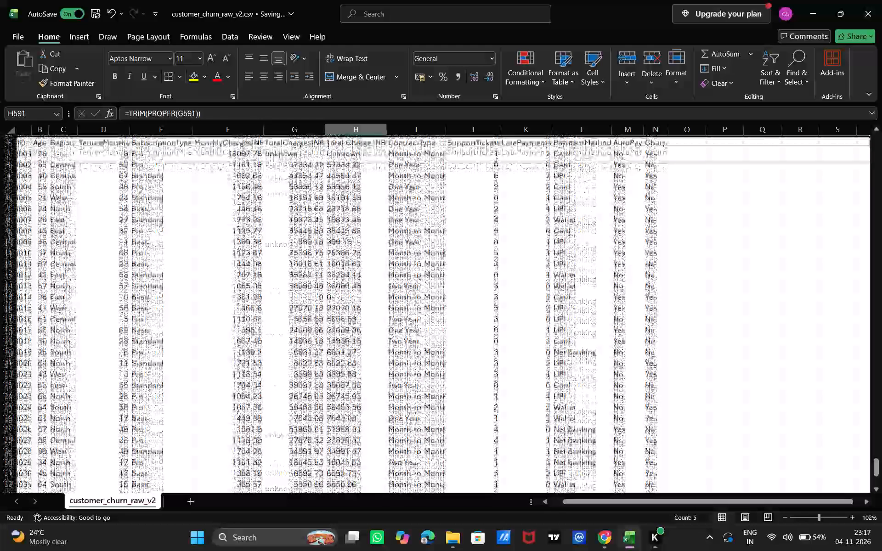
left_click(348, 153)
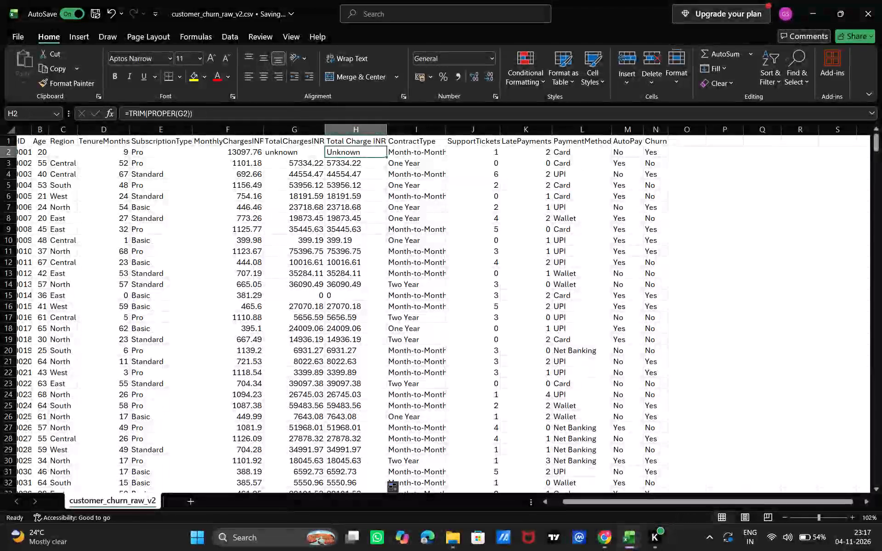
left_click(355, 144)
left_click(355, 144)
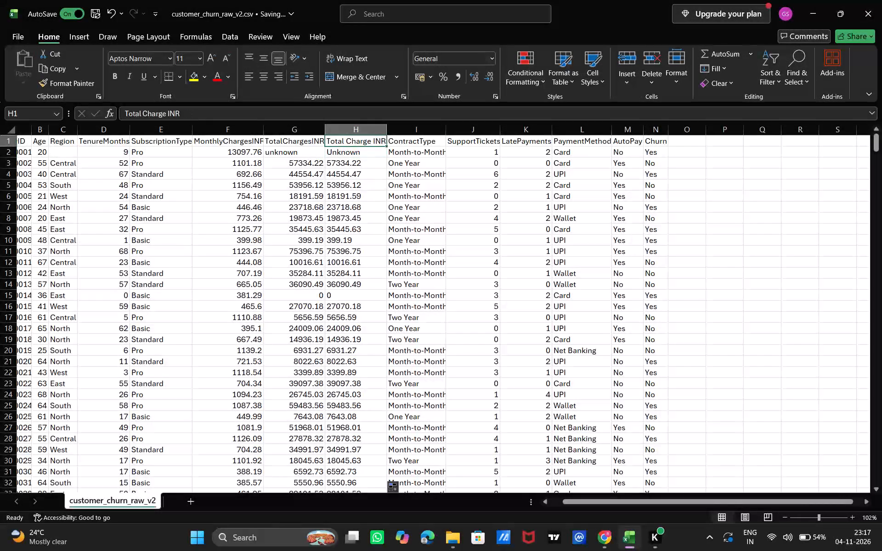
key("ctrl+space")
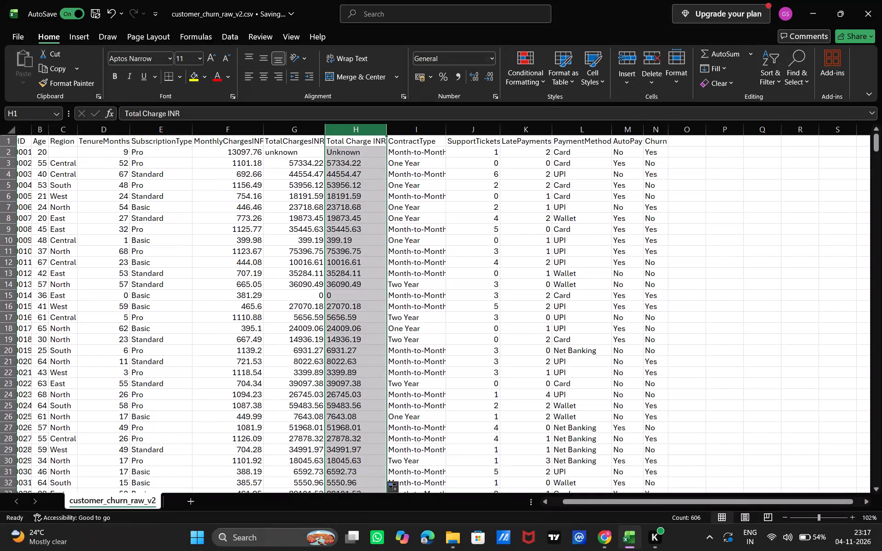
left_click(22, 77)
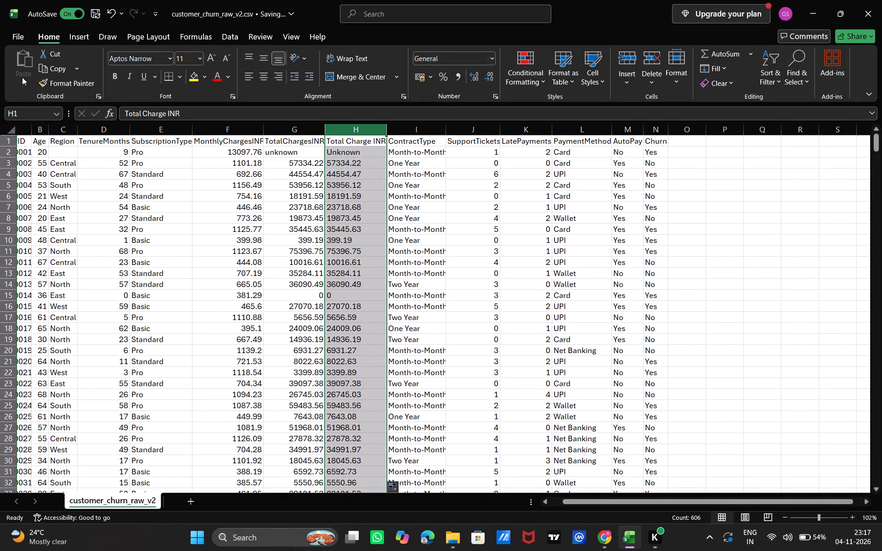
key("ctrl+c")
left_click(22, 77)
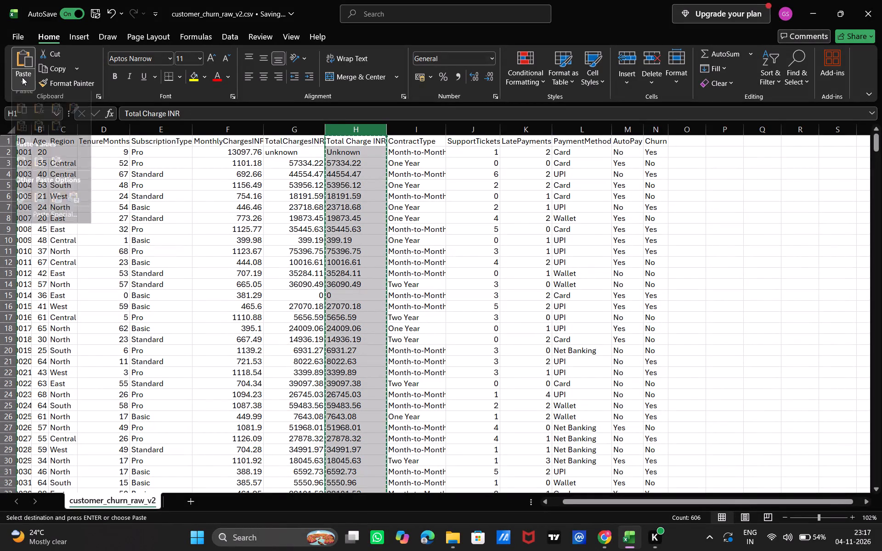
left_click(21, 166)
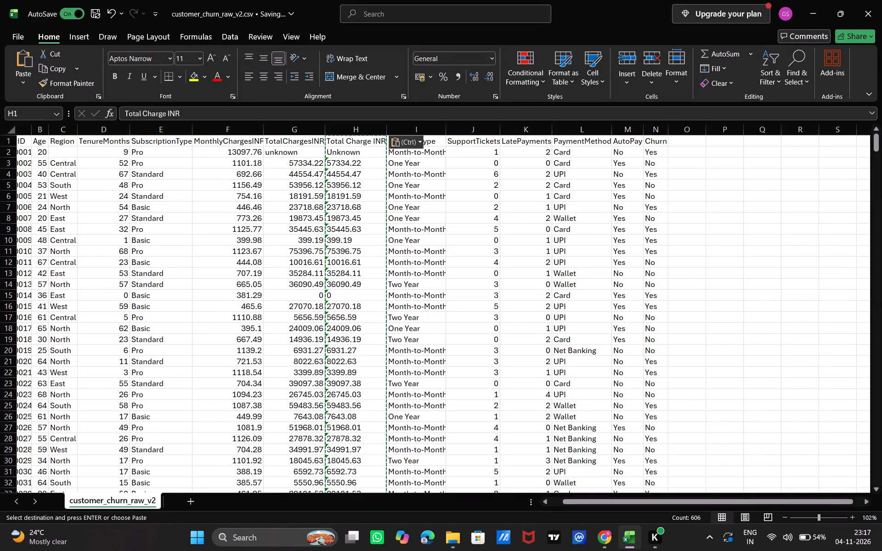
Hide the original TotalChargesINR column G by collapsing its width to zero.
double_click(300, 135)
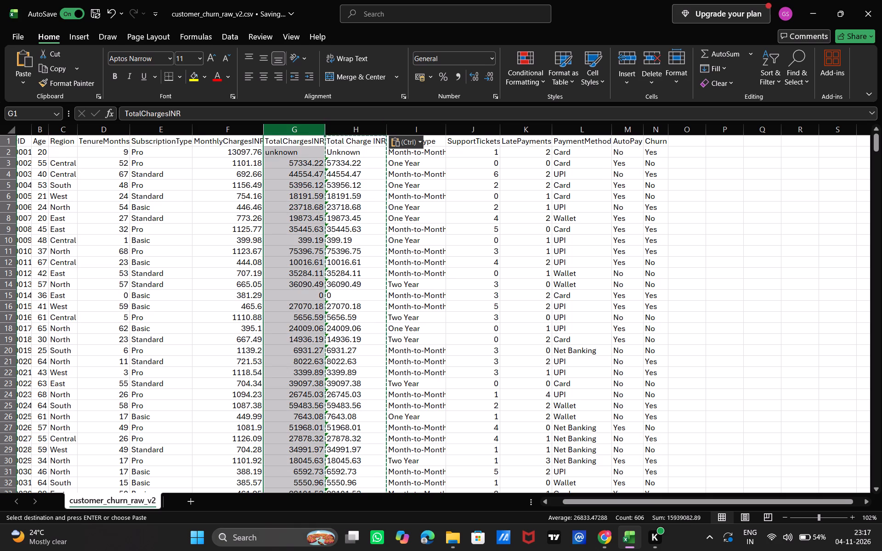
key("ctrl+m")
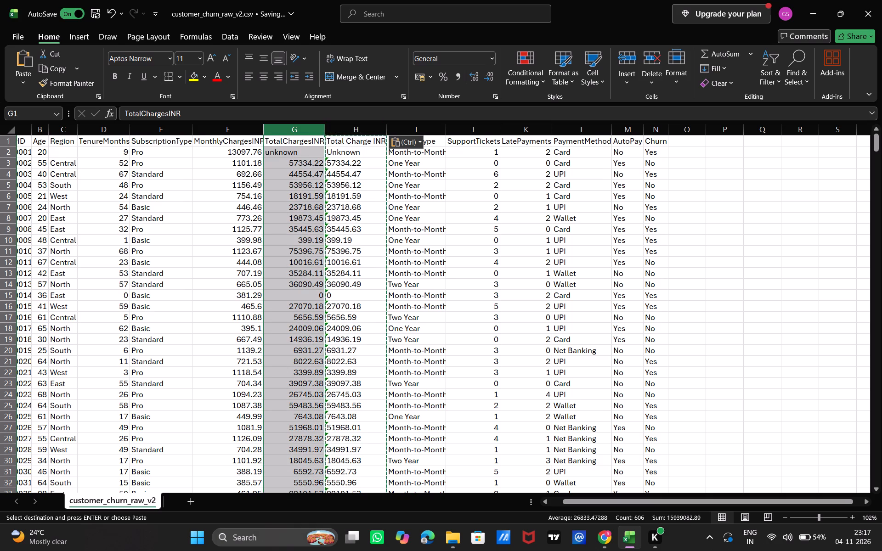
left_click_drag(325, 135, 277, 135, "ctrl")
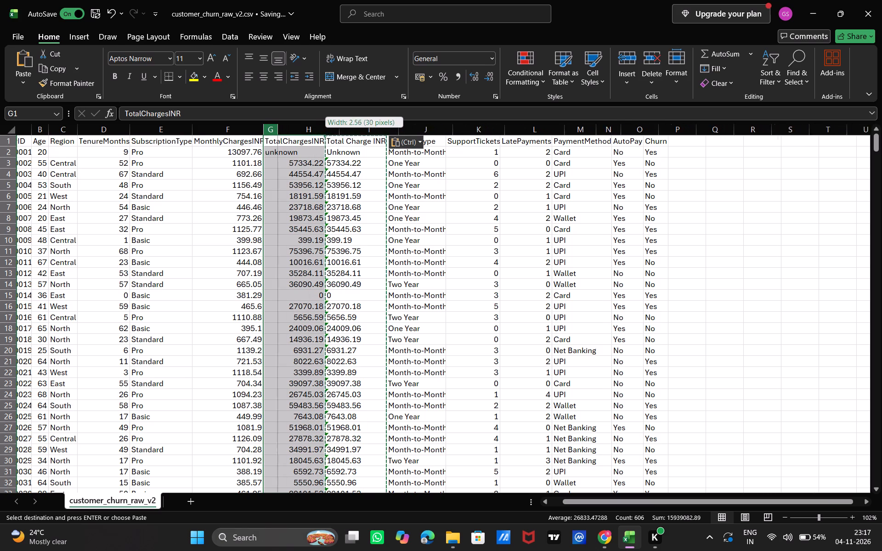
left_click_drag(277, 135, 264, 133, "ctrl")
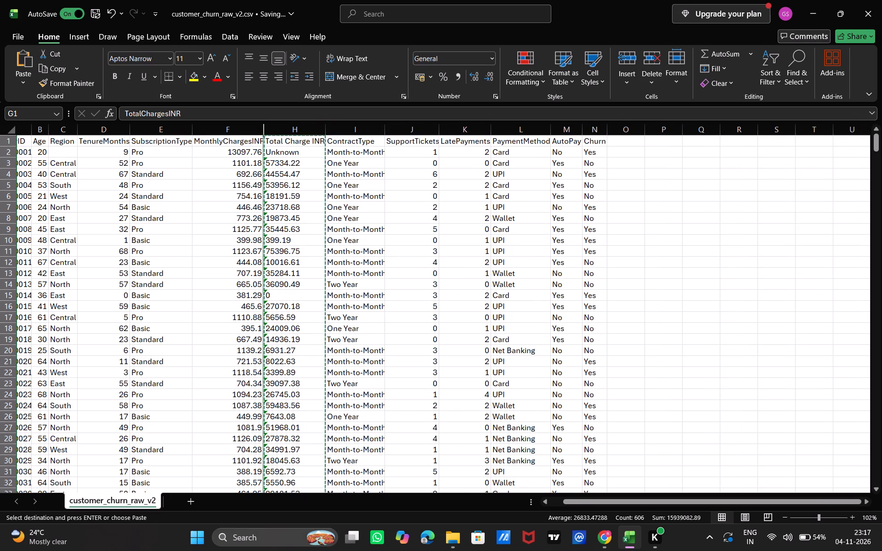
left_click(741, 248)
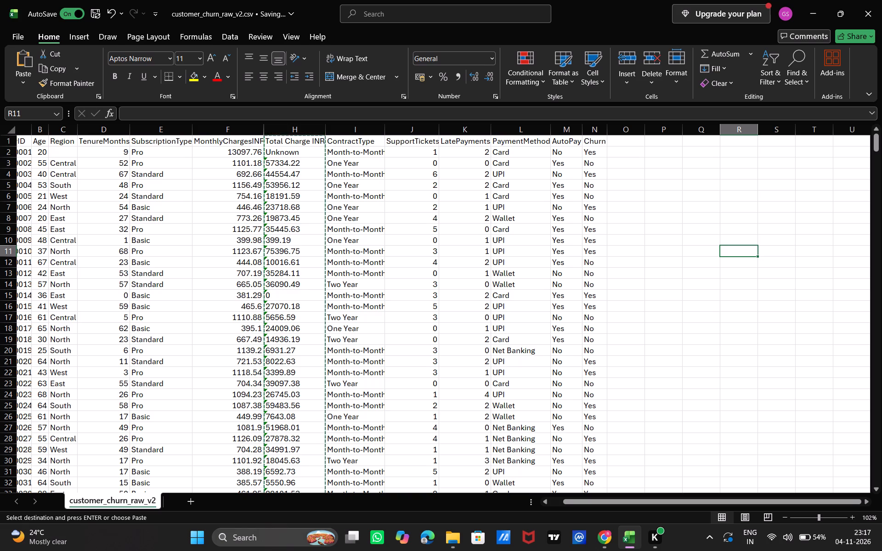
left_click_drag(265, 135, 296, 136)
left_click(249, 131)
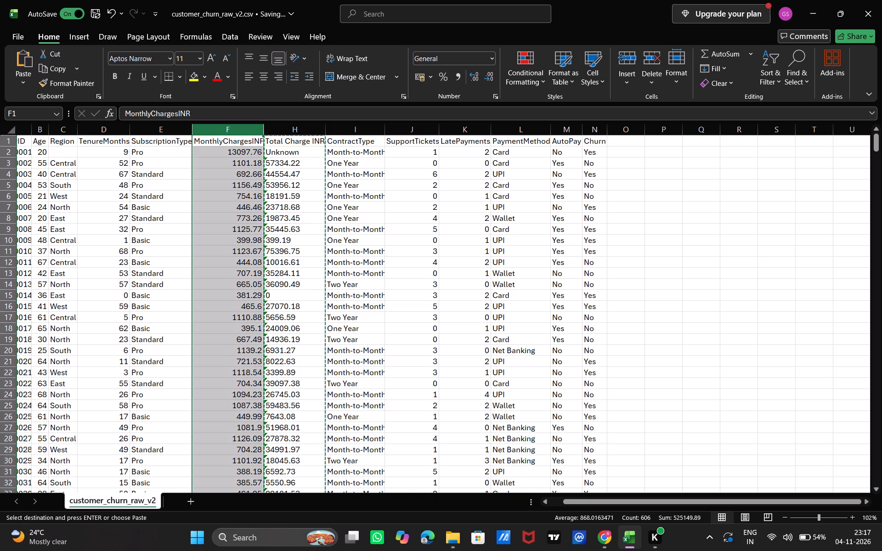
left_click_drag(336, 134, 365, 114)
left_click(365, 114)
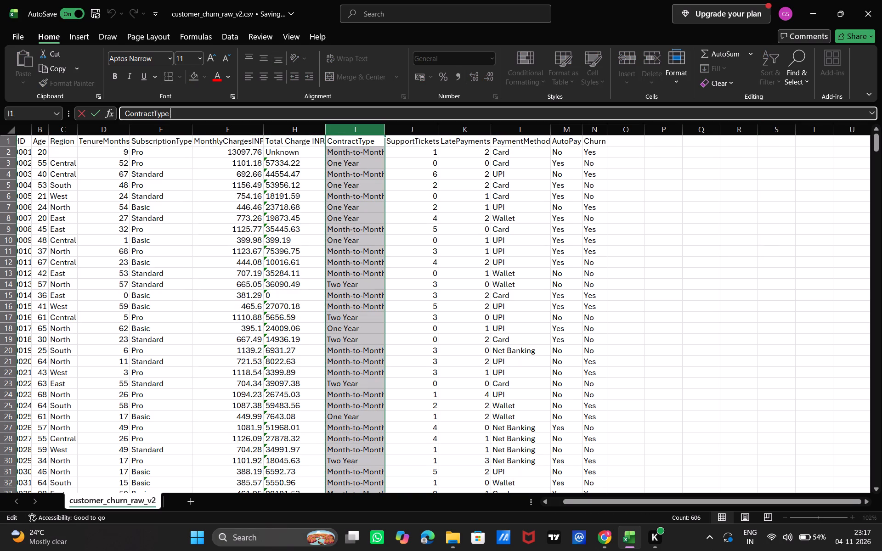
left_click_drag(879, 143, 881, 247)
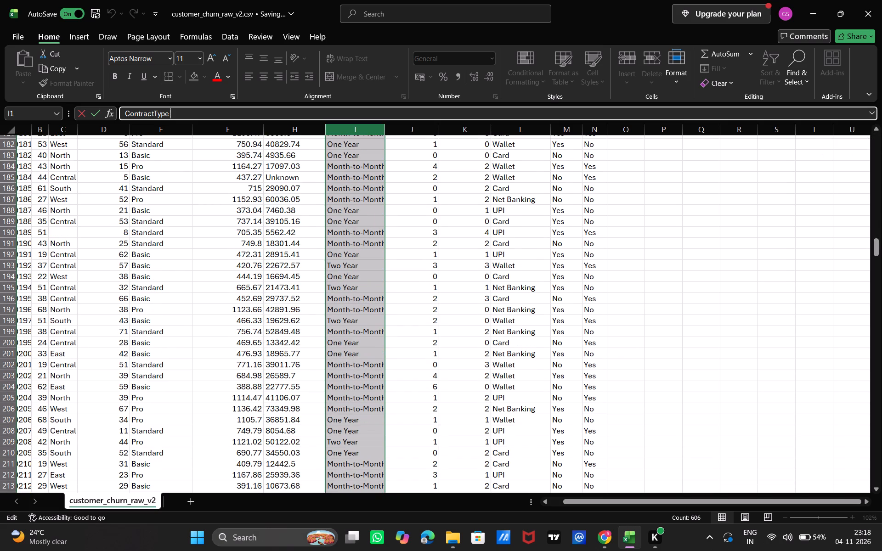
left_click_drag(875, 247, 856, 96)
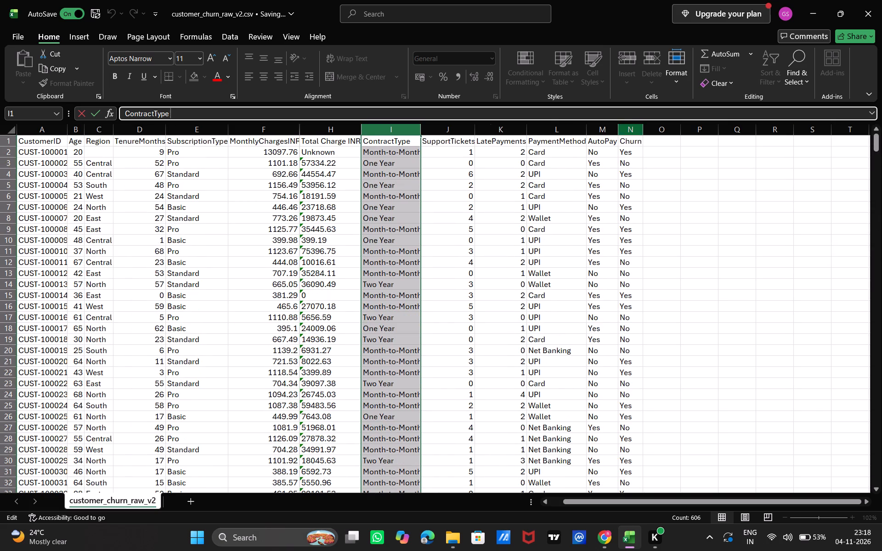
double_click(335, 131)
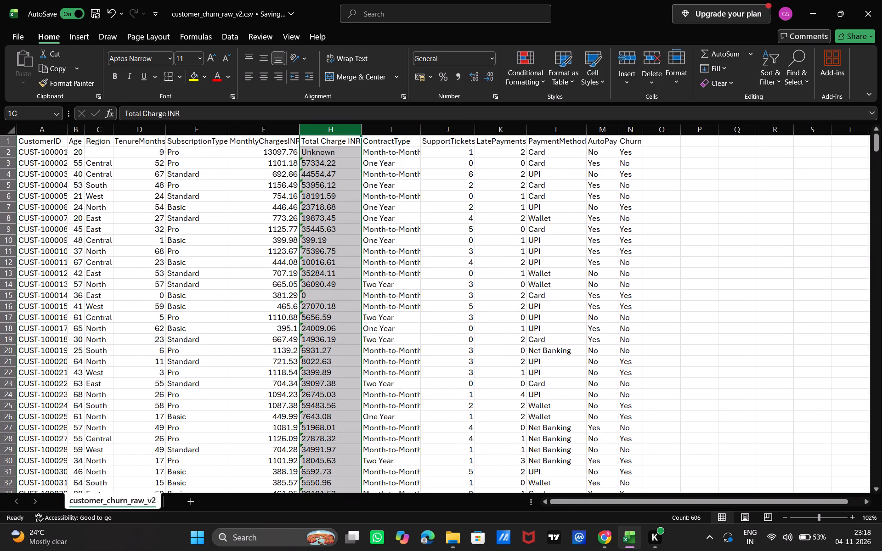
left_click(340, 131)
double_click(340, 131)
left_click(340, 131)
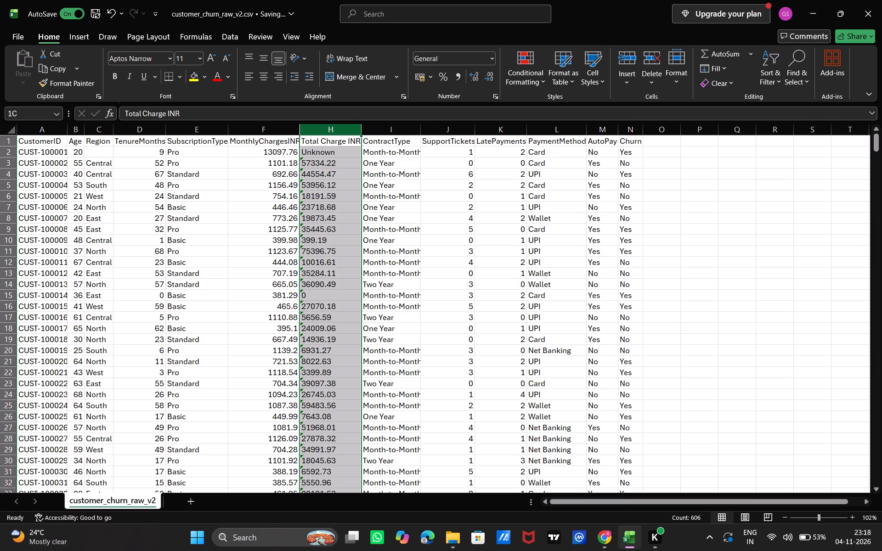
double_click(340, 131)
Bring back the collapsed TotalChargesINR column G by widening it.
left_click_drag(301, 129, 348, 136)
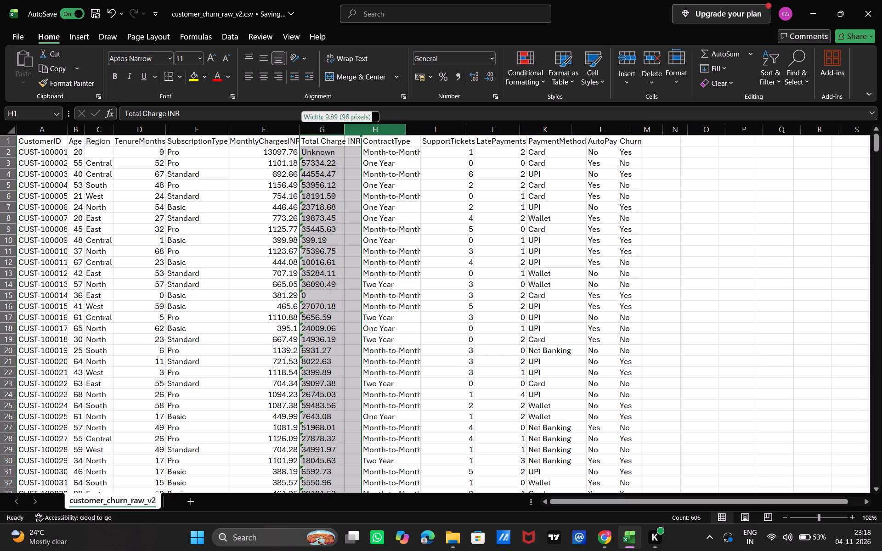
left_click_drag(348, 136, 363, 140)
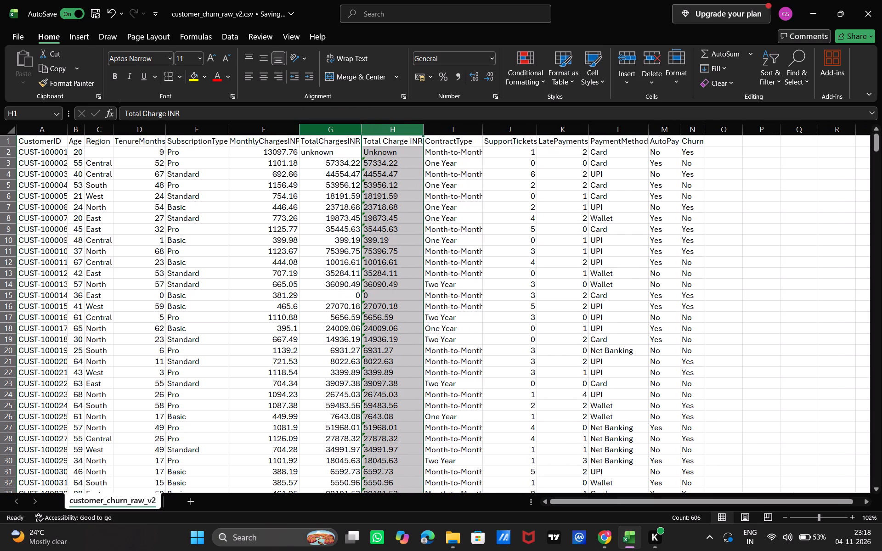
Delete the original TotalChargesINR column G, keeping the cleaned Total Charge INR column.
left_click(339, 130)
right_click(339, 130)
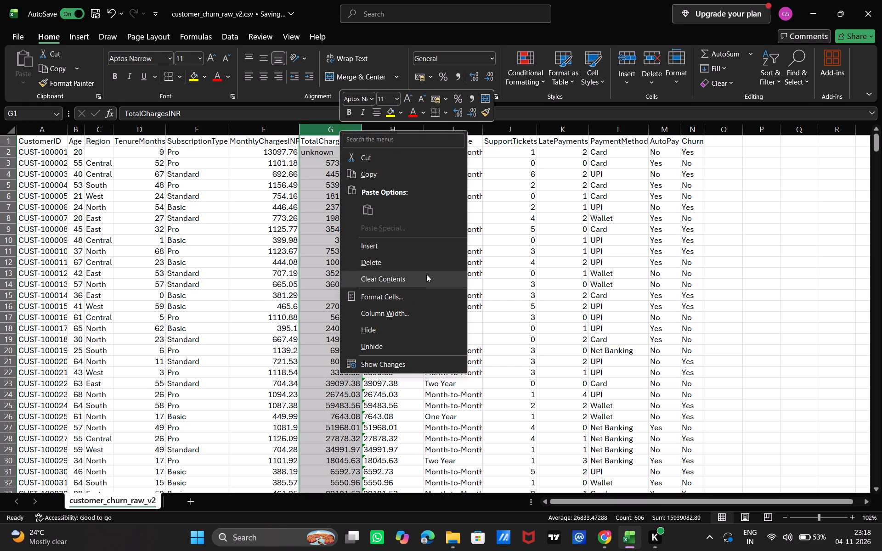
left_click(411, 261)
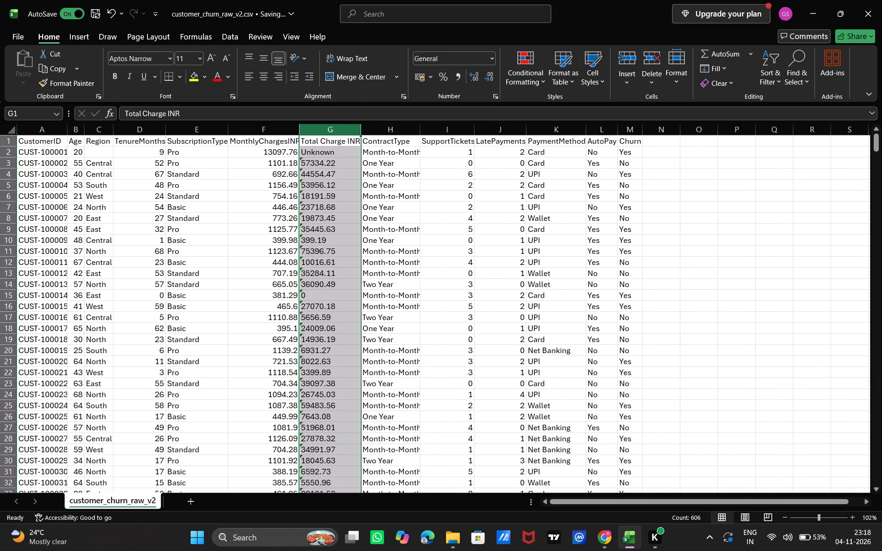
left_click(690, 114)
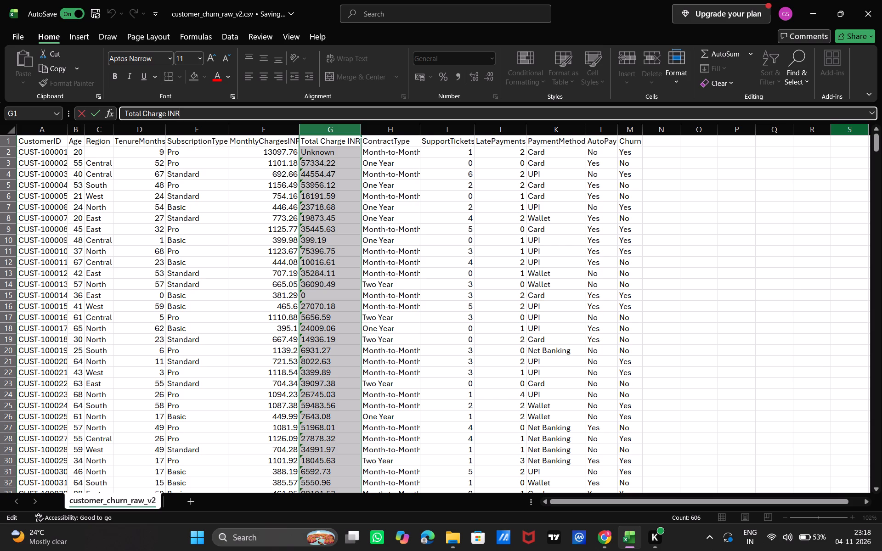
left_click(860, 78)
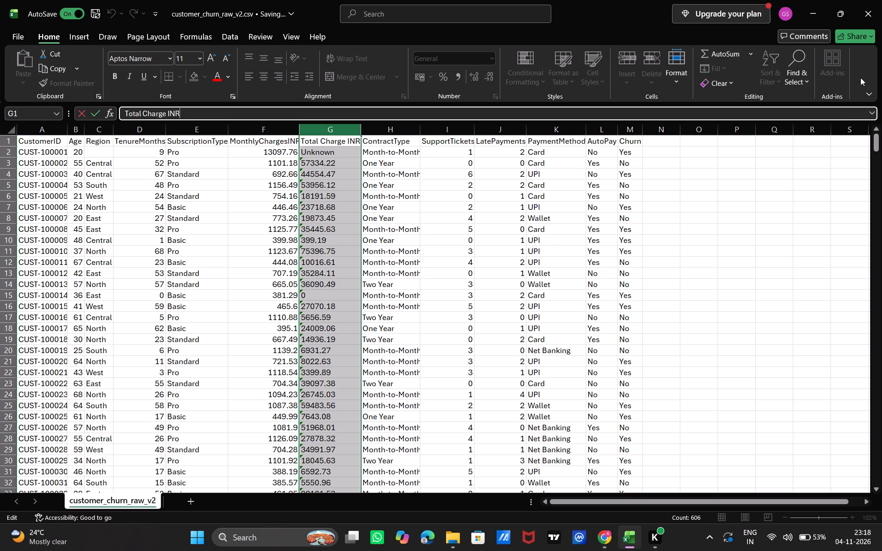
Finish editing the Total Charge INR header and insert a blank column F before MonthlyChargesINR.
double_click(860, 78)
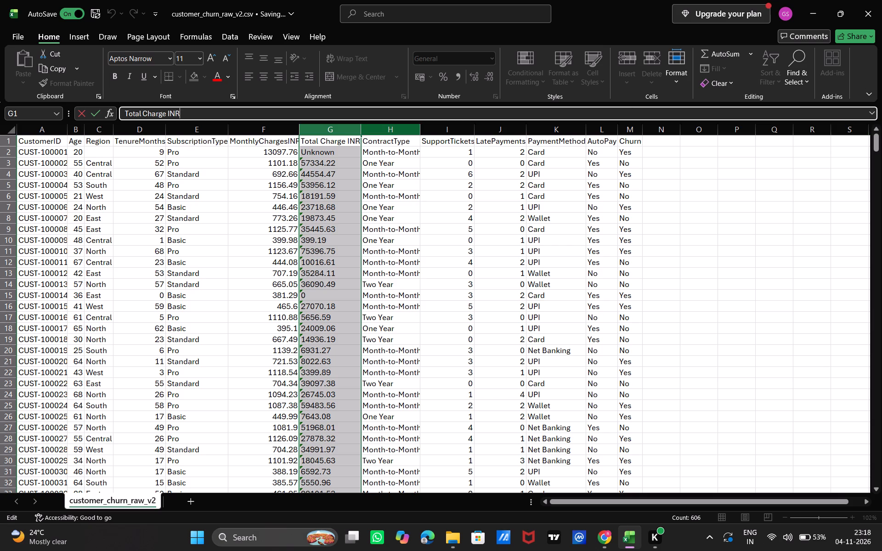
key("Return")
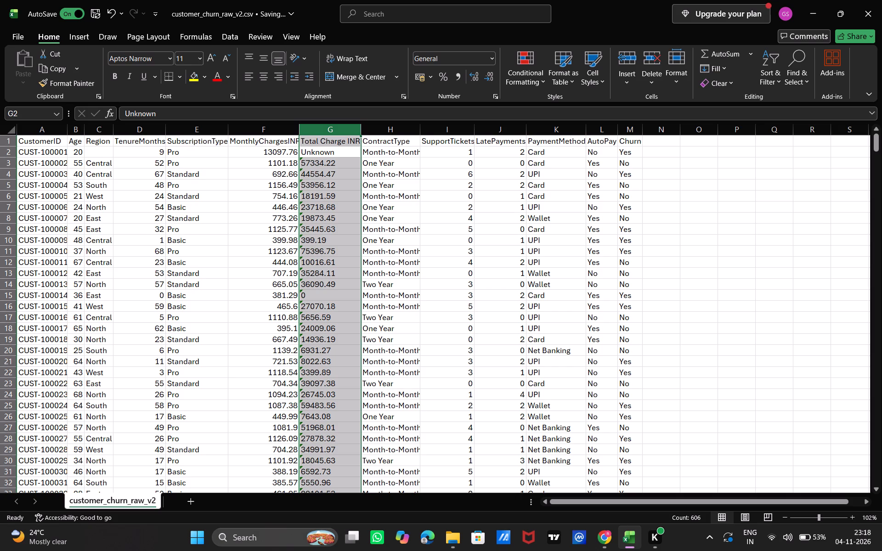
left_click(282, 104)
right_click(300, 125)
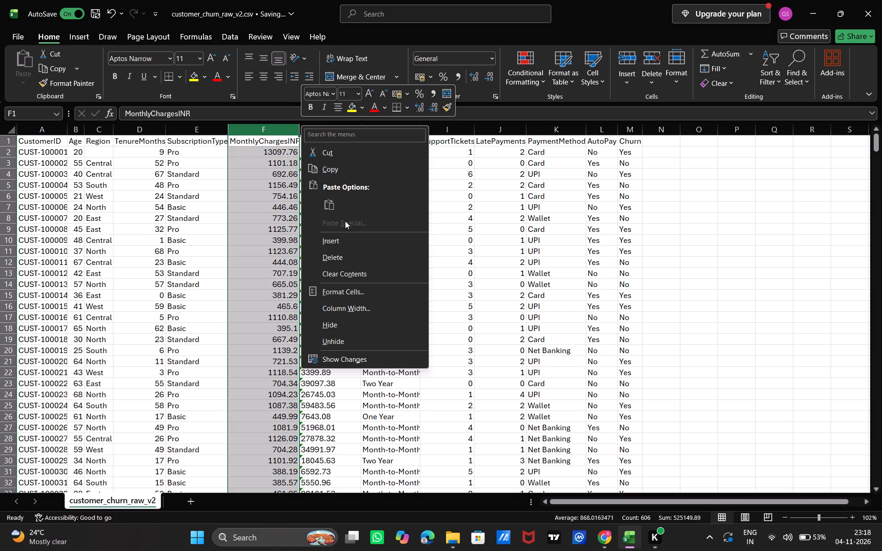
left_click(343, 240)
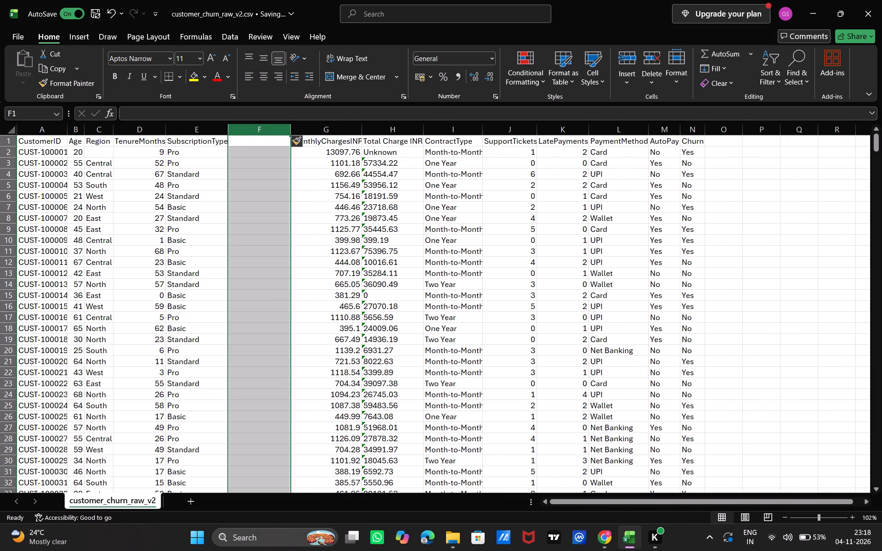
Copy the SubscriptionType header text from E1 into F1 as the new column's header.
double_click(172, 141)
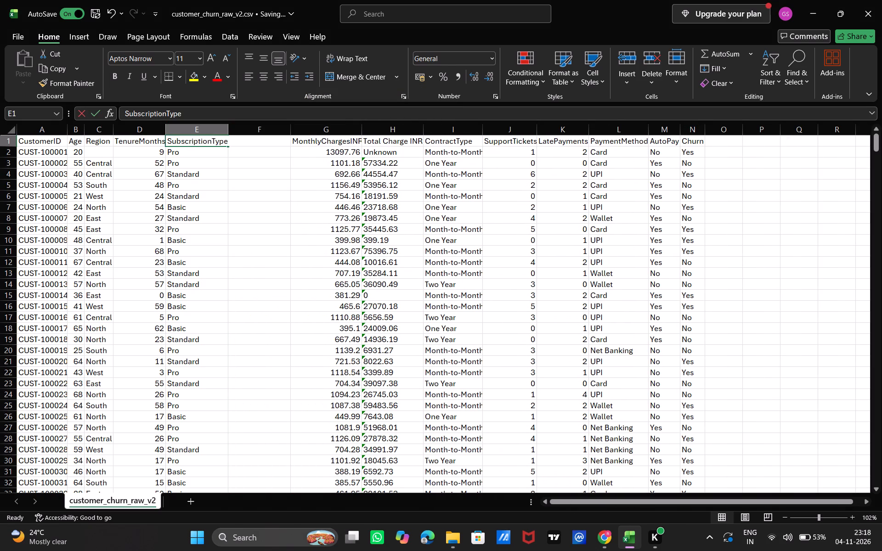
left_click_drag(227, 141, 225, 141)
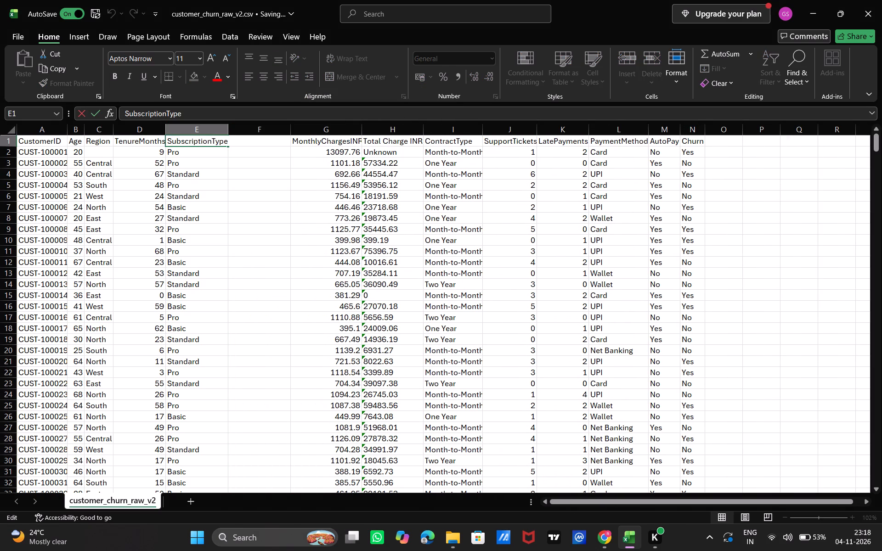
left_click_drag(225, 141, 160, 142)
key("ctrl+c")
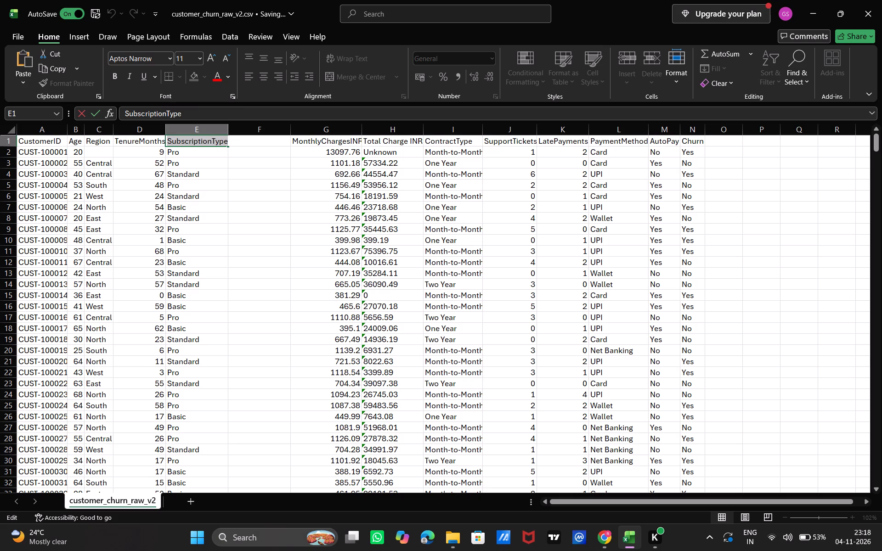
left_click(253, 137)
left_click(253, 141)
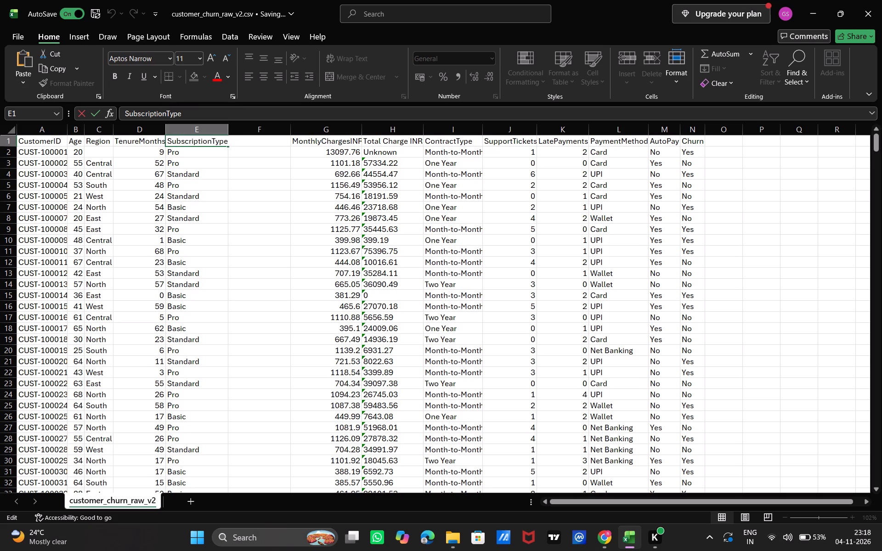
double_click(254, 141)
left_click(254, 141)
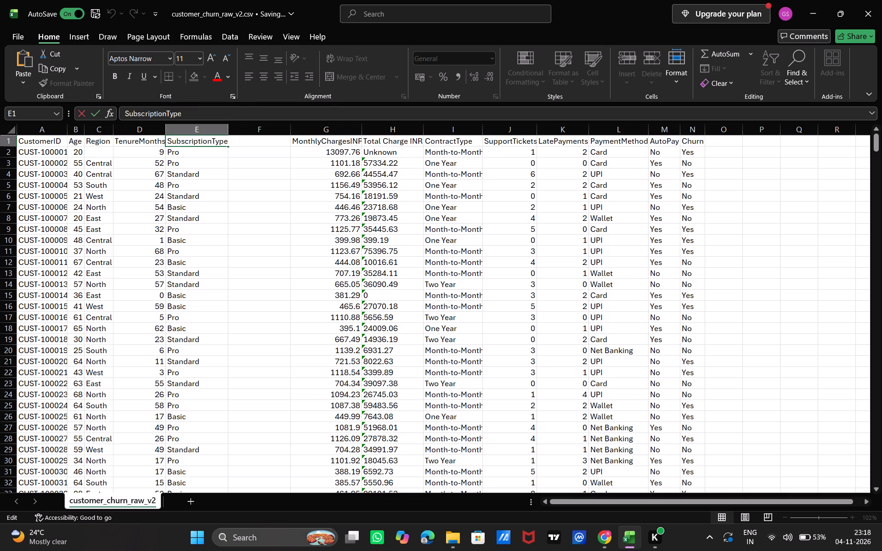
left_click(260, 131)
left_click(260, 139)
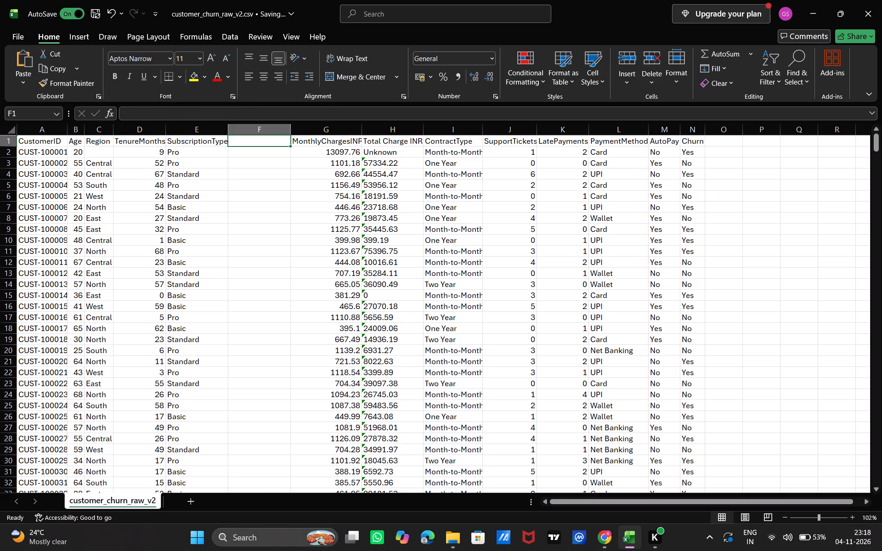
left_click(260, 139)
double_click(260, 143)
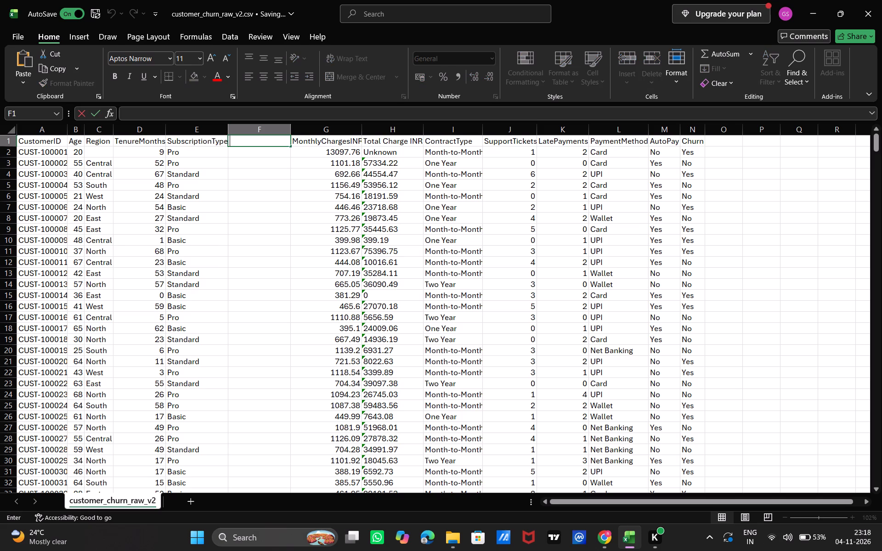
key("ctrl+v")
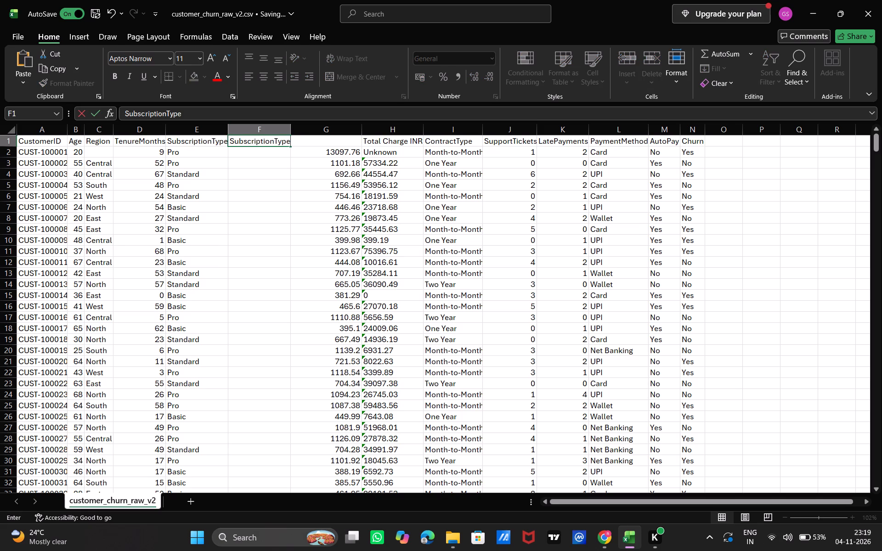
Enter the formula =PROPER(D2) in cell F2 under the new SubscriptionType header.
left_click(256, 154)
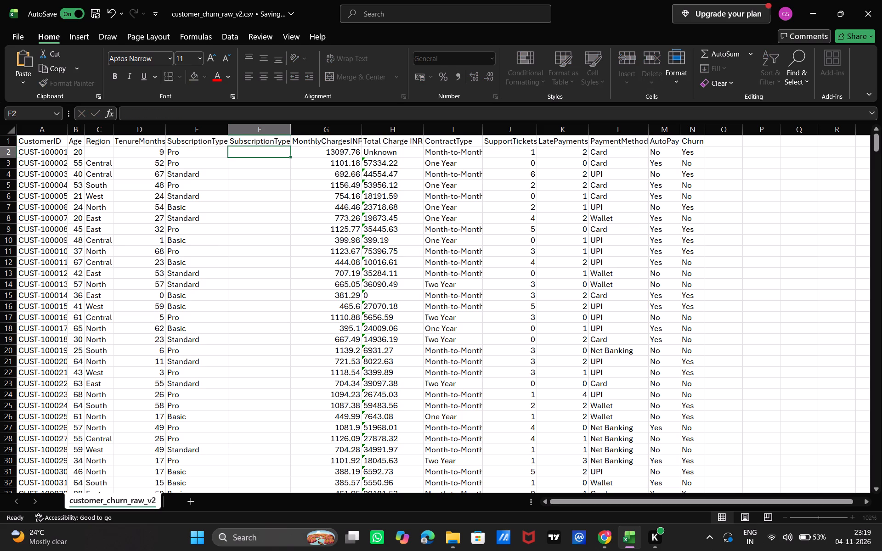
type("=PRP")
key("BackSpace")
type("OPER")
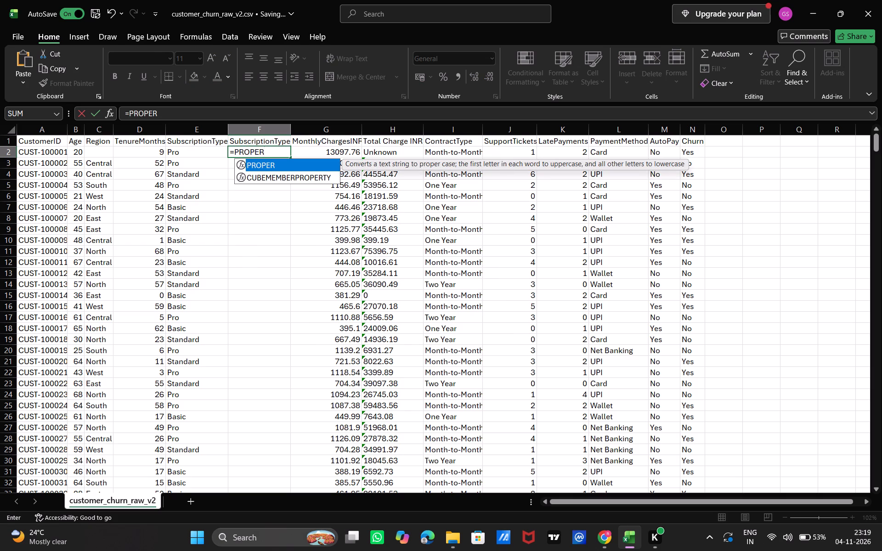
key("shift+parenleft")
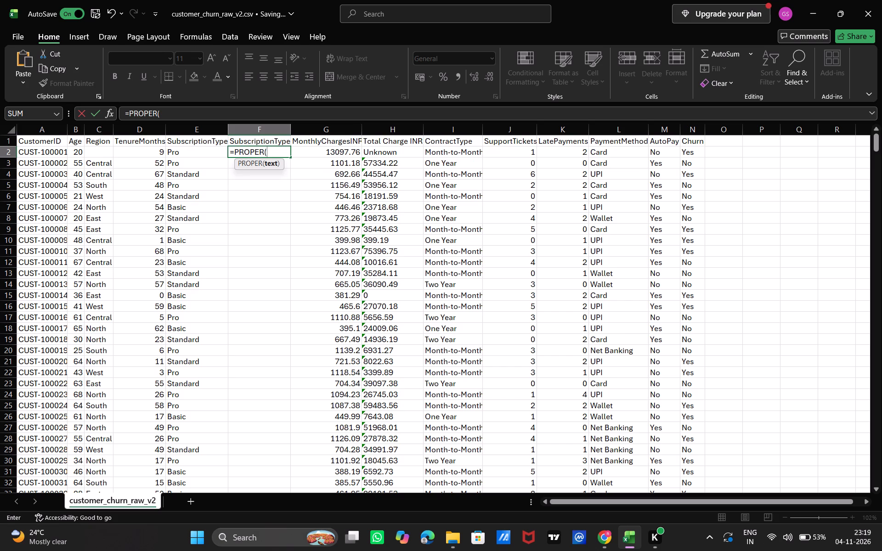
key("d")
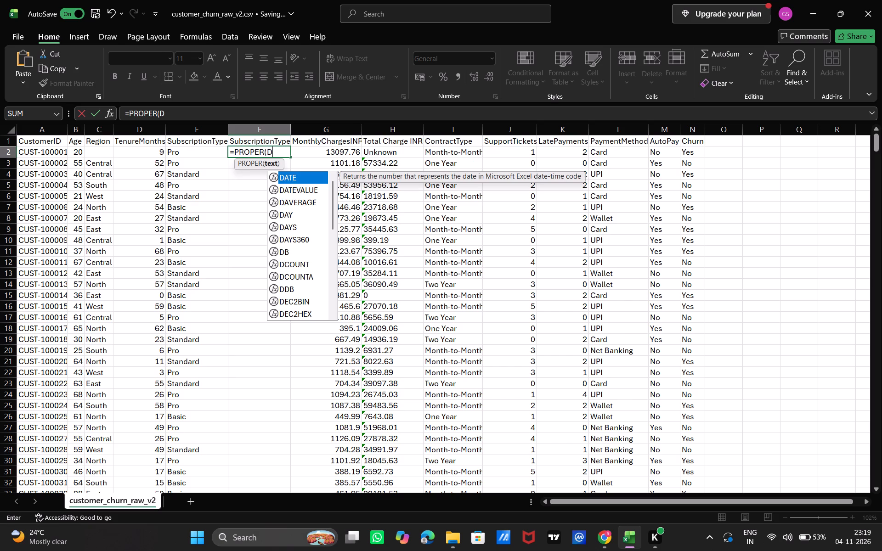
key("2")
key("Tab")
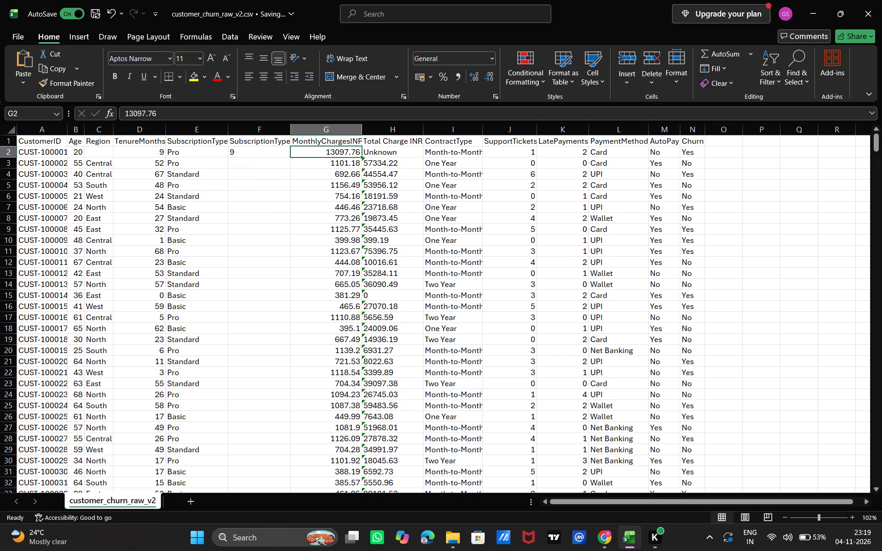
Wrap the formula in F2 with TRIM so it reads =TRIM(PROPER(D2)).
left_click(242, 152)
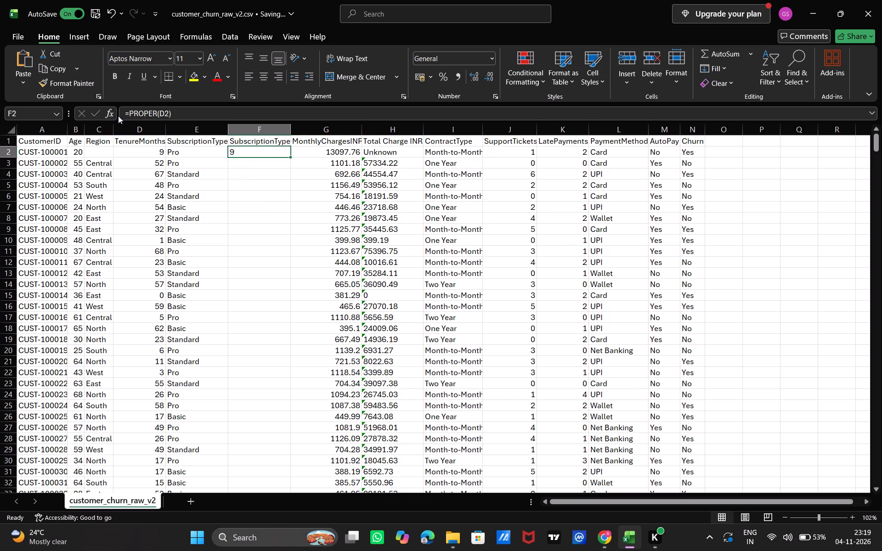
left_click(129, 114)
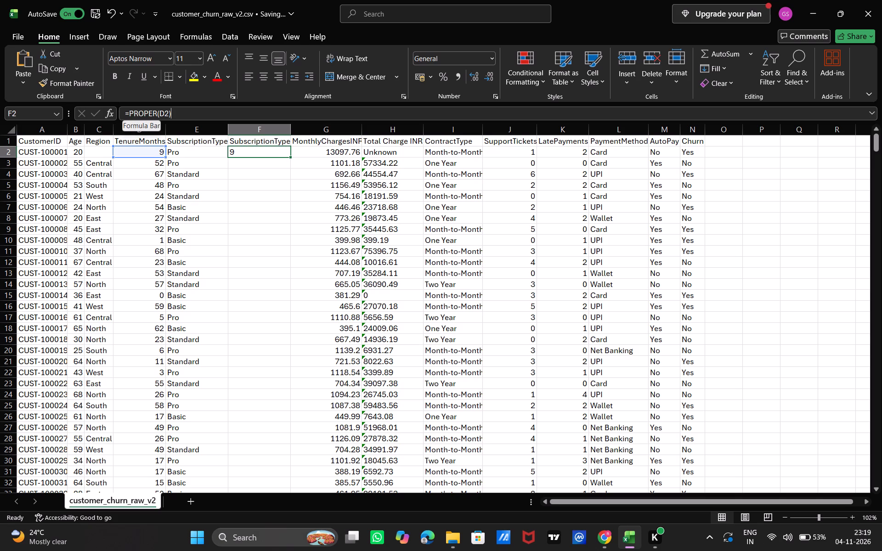
type("TRIM")
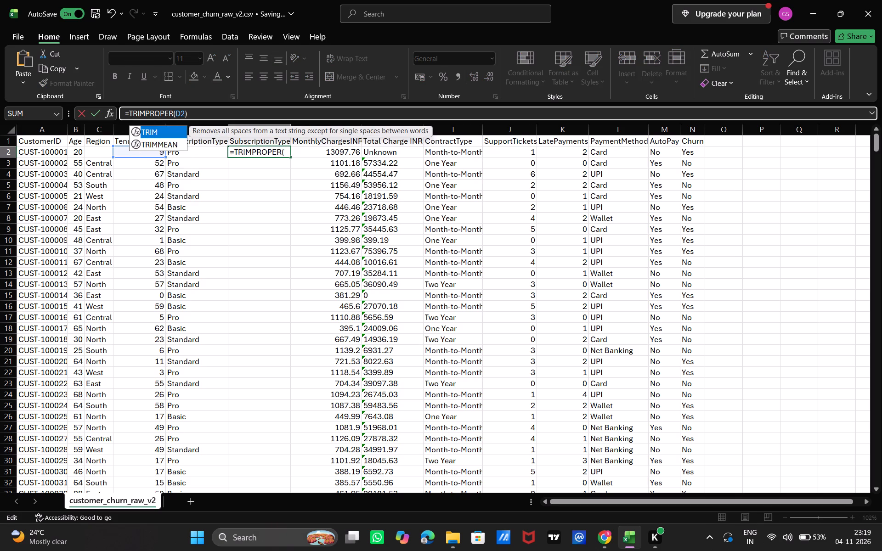
key("shift+parenleft")
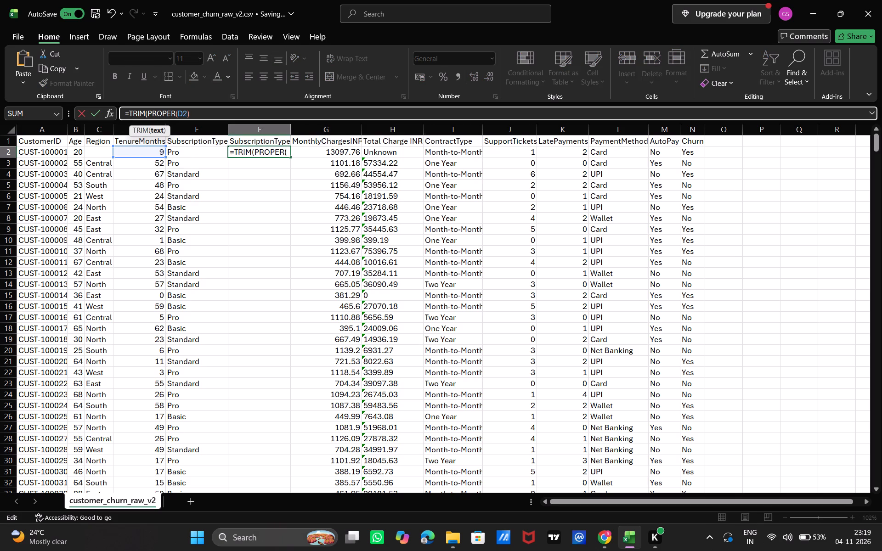
left_click(195, 114)
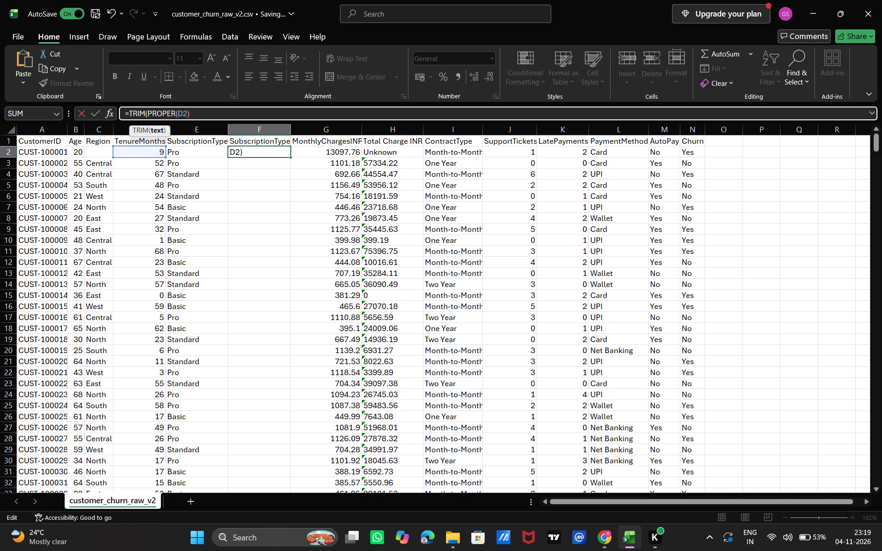
key("shift+parenright")
key("Return")
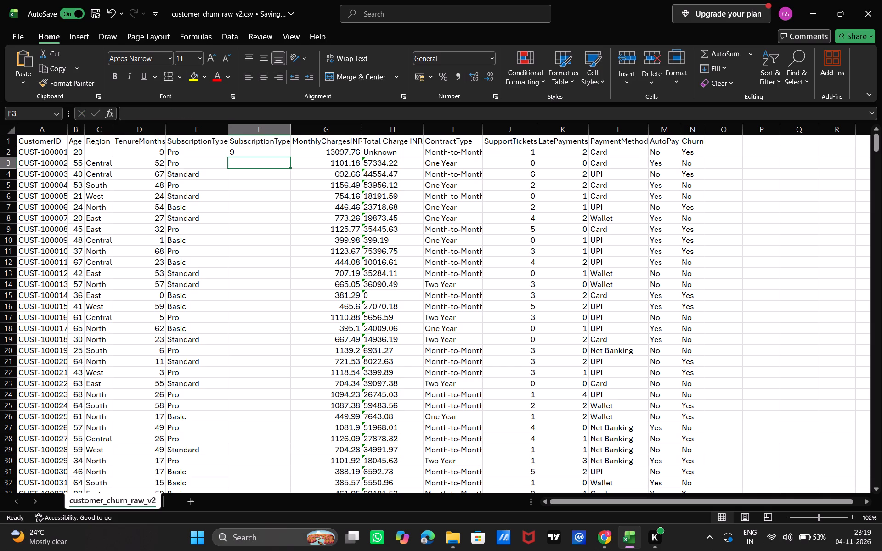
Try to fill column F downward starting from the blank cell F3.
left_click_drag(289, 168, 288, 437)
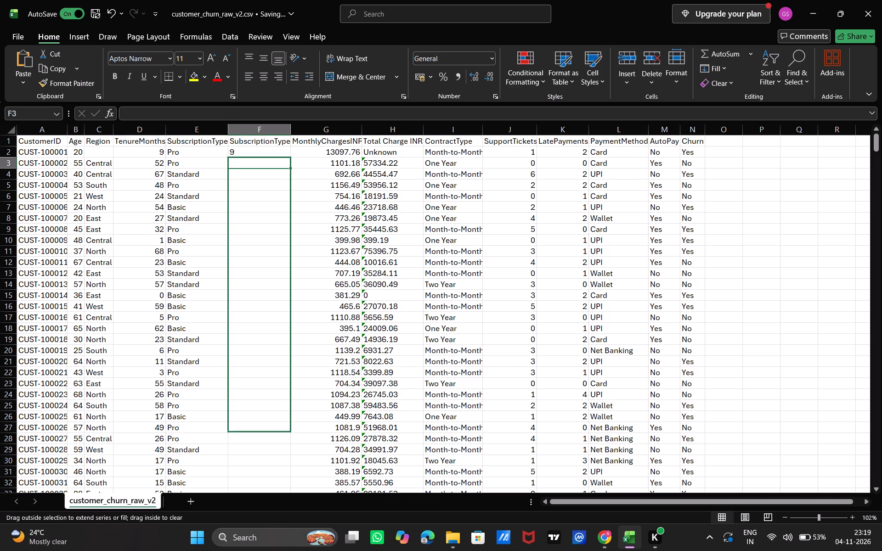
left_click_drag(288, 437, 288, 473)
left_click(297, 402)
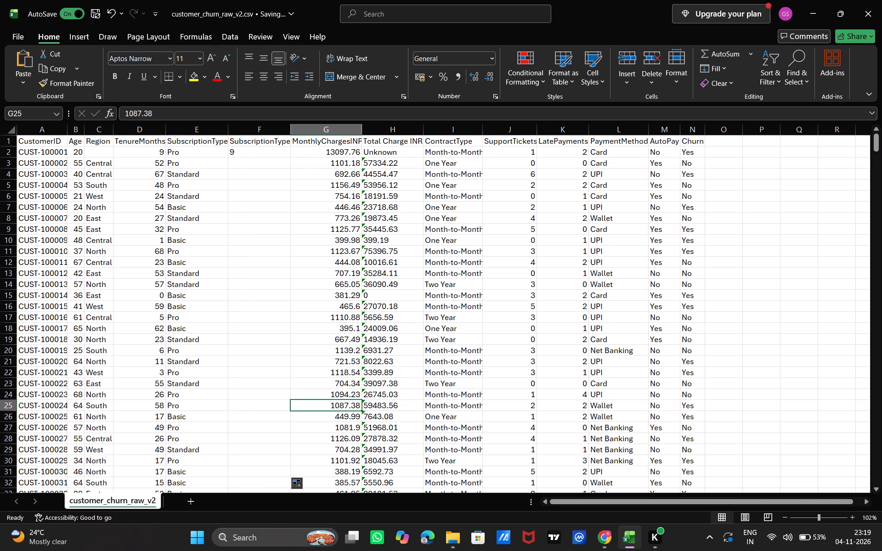
Fill the =TRIM(PROPER(D2)) formula from F2 down column F to the last data row, 606.
left_click(260, 154)
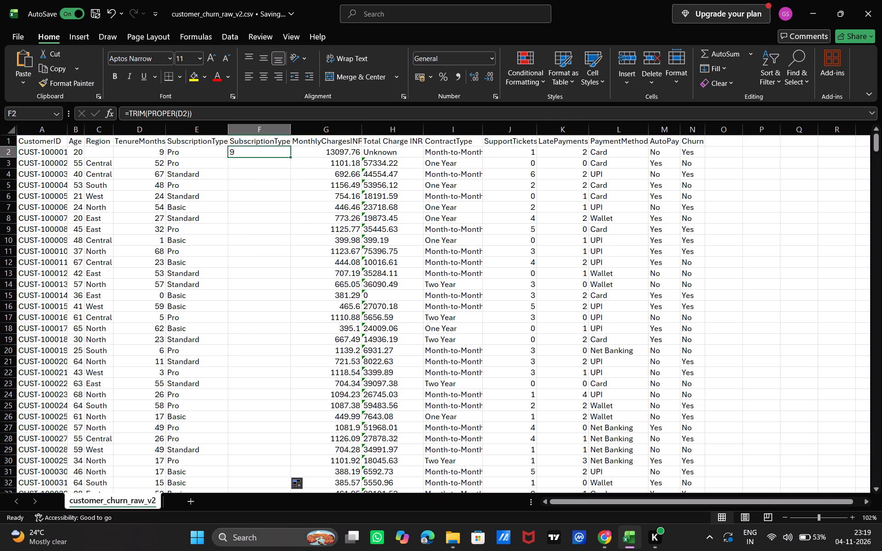
left_click_drag(290, 156, 296, 389)
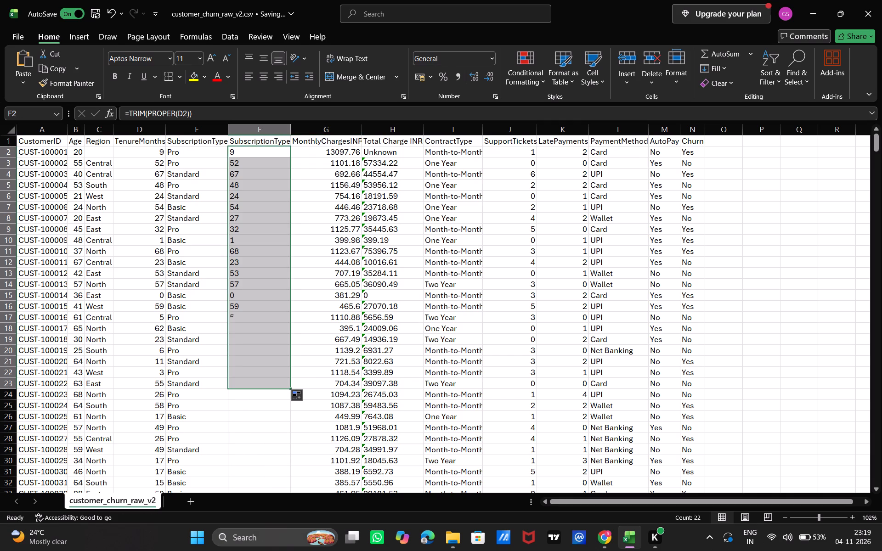
left_click_drag(291, 389, 295, 455)
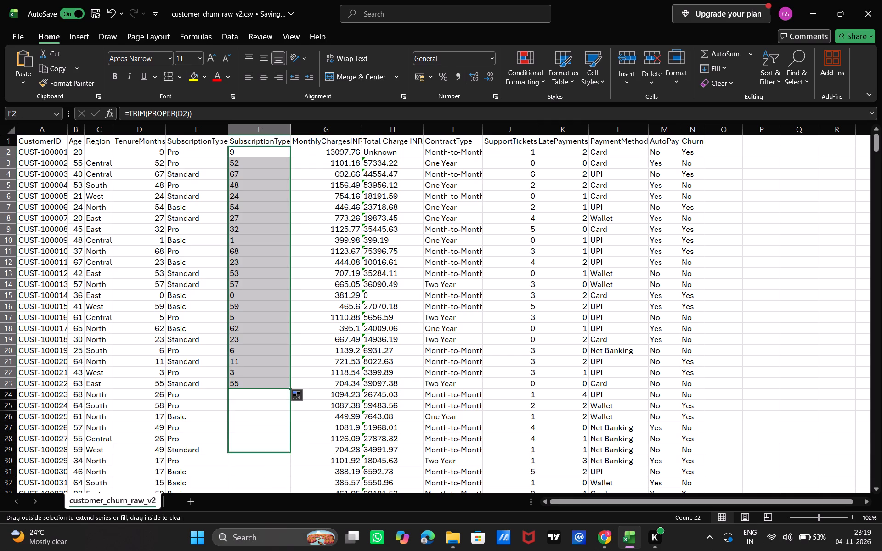
left_click_drag(295, 455, 297, 506)
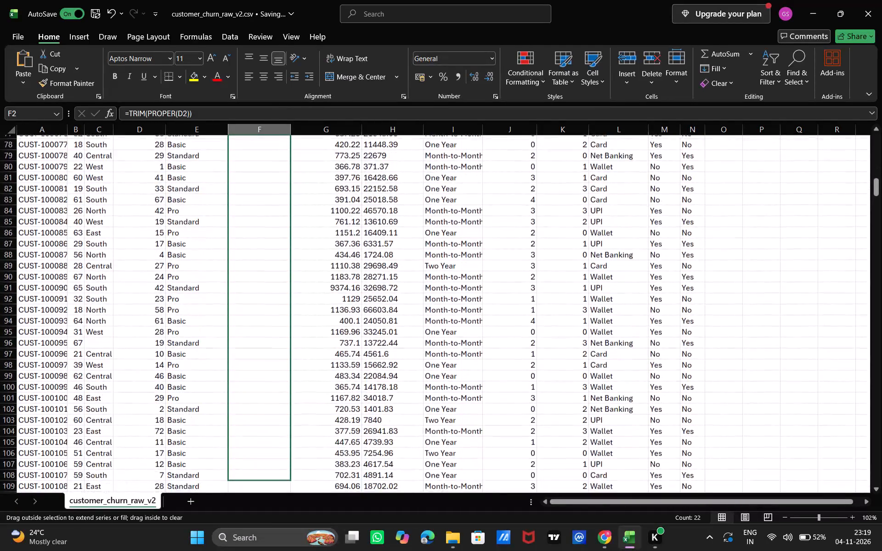
left_click_drag(297, 506, 297, 501)
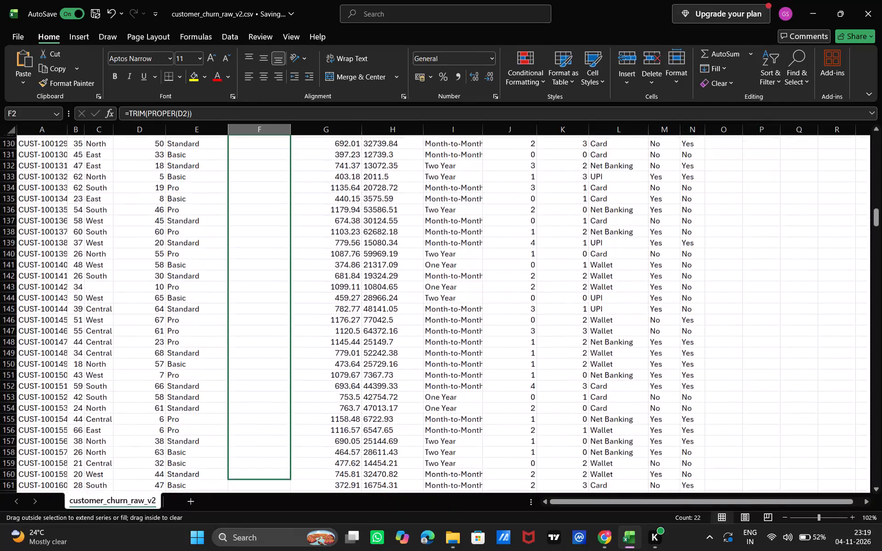
left_click_drag(297, 501, 298, 550)
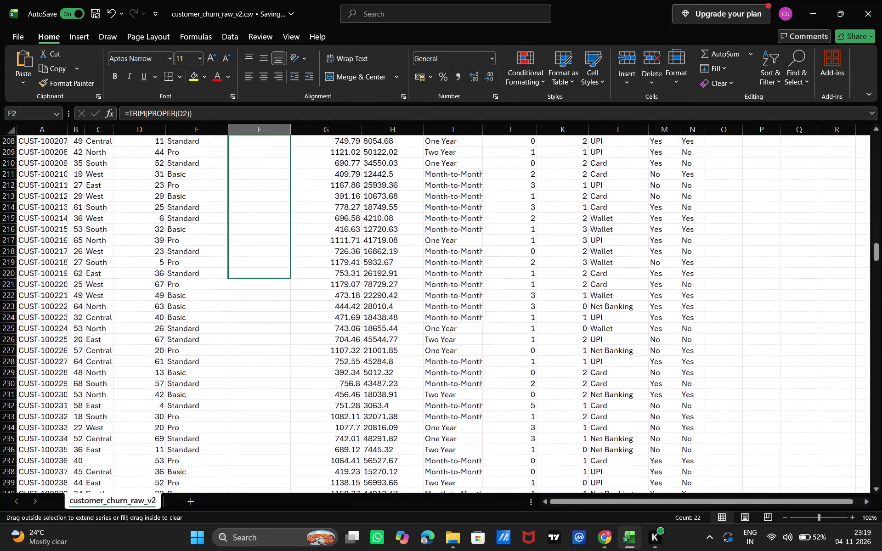
left_click_drag(298, 550, 347, 435)
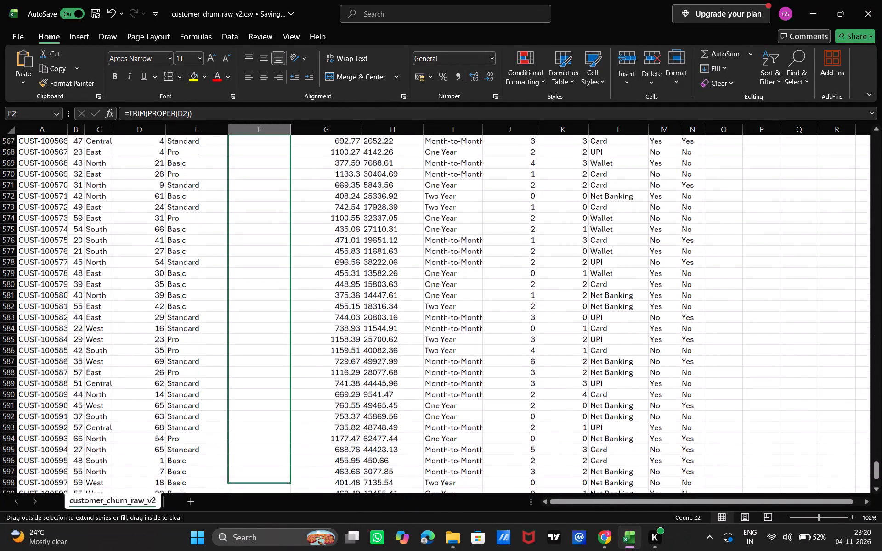
left_click_drag(347, 435, 359, 513)
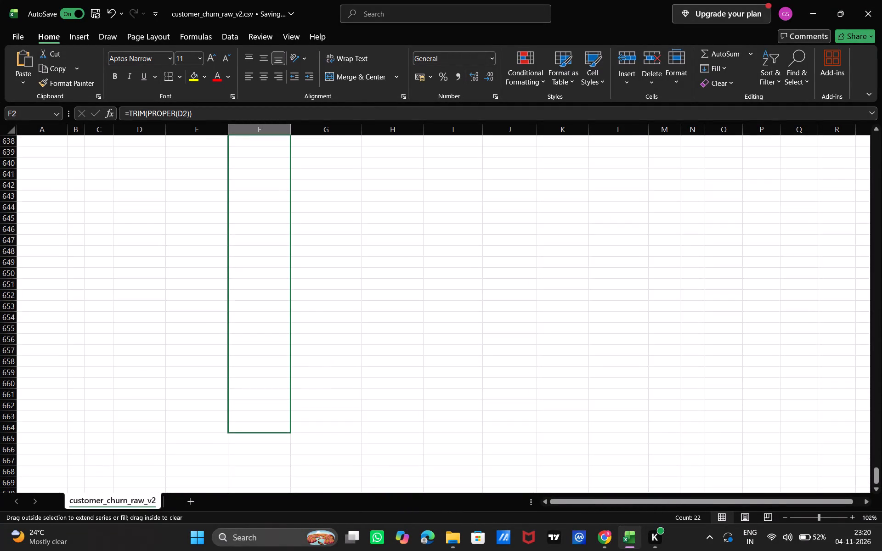
left_click_drag(359, 513, 317, 129)
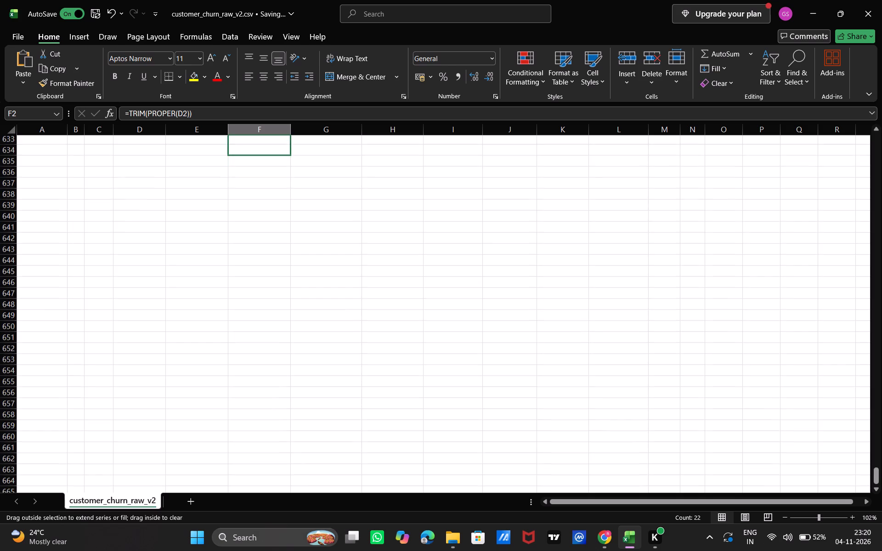
left_click_drag(317, 129, 317, 107)
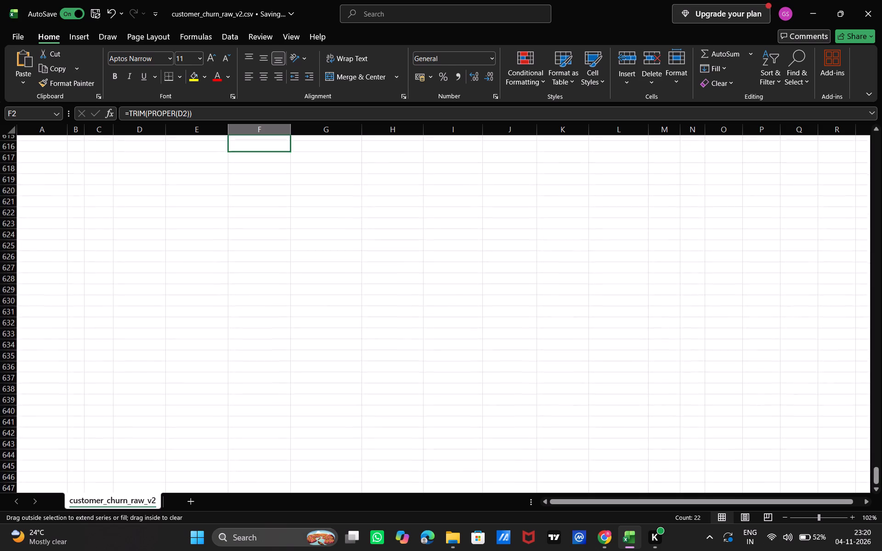
left_click_drag(317, 107, 330, 187)
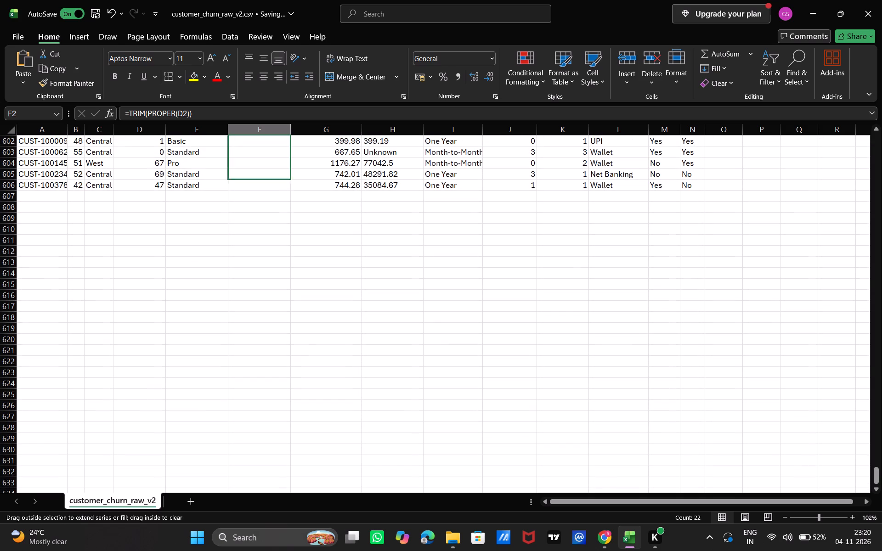
left_click_drag(330, 187, 333, 191)
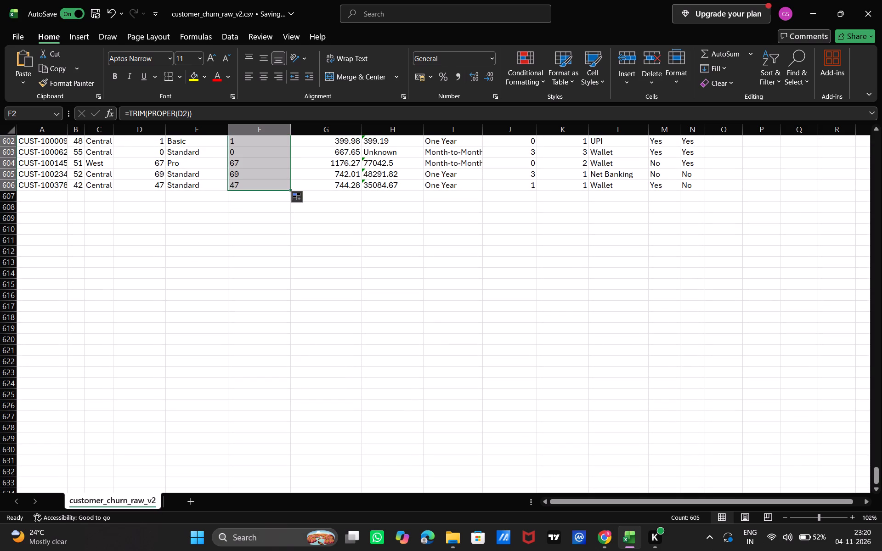
left_click(269, 213)
Copy the whole of column F and paste it over itself as values only, replacing its formulas.
scroll(272, 191, "up", 15)
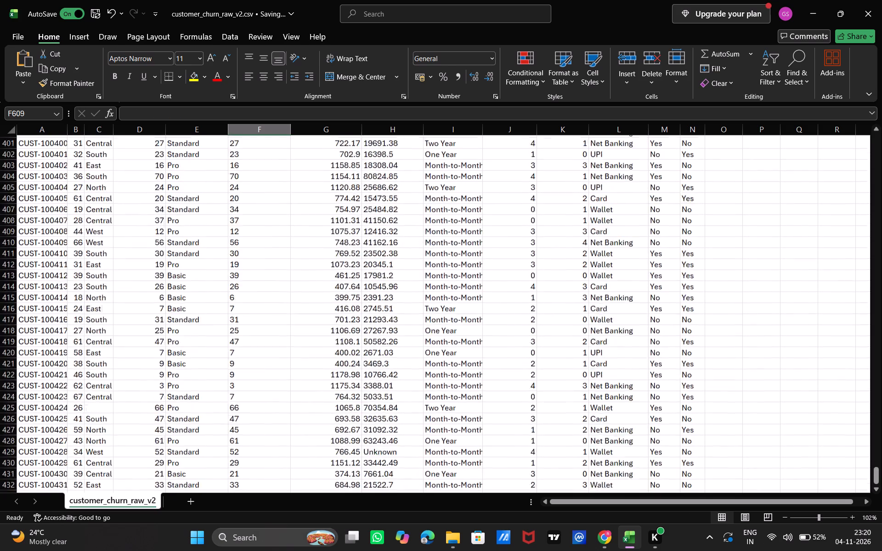
scroll(272, 191, "up", 17)
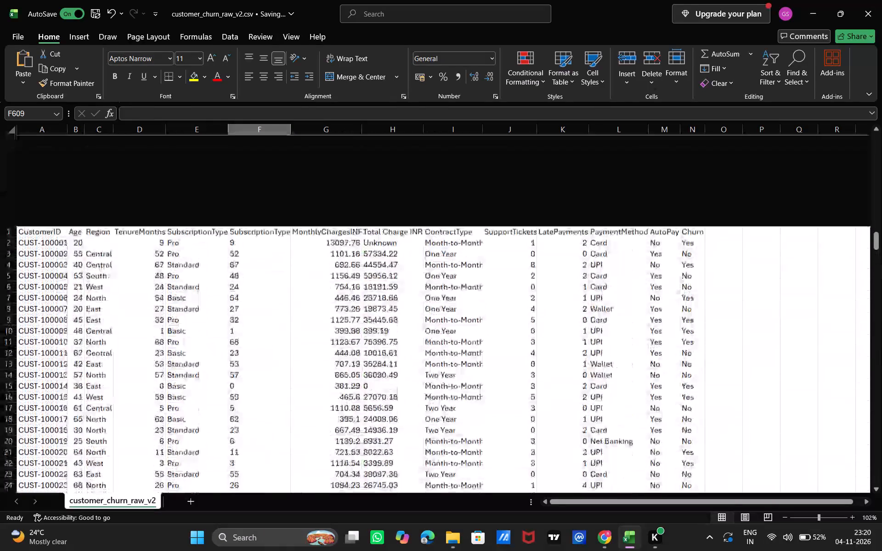
scroll(272, 191, "up", 1)
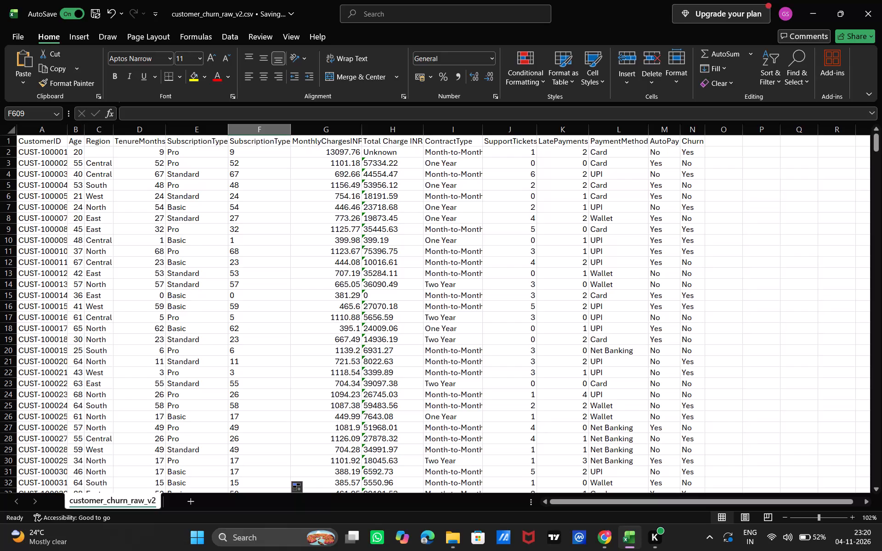
double_click(263, 141)
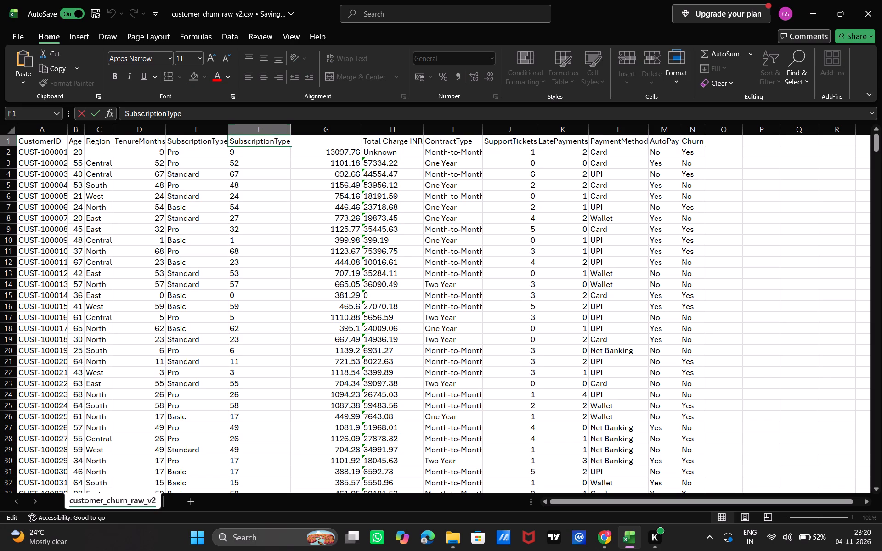
left_click(280, 144)
left_click(266, 129)
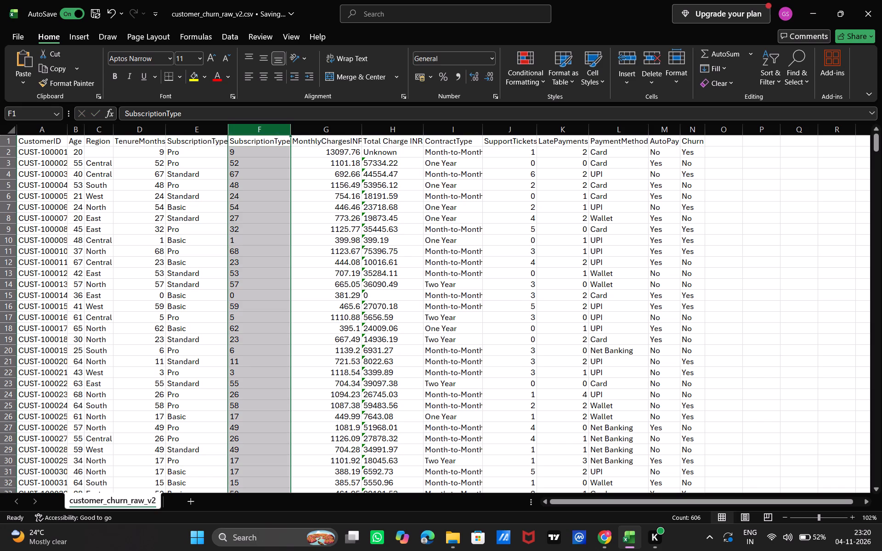
key("ctrl+c")
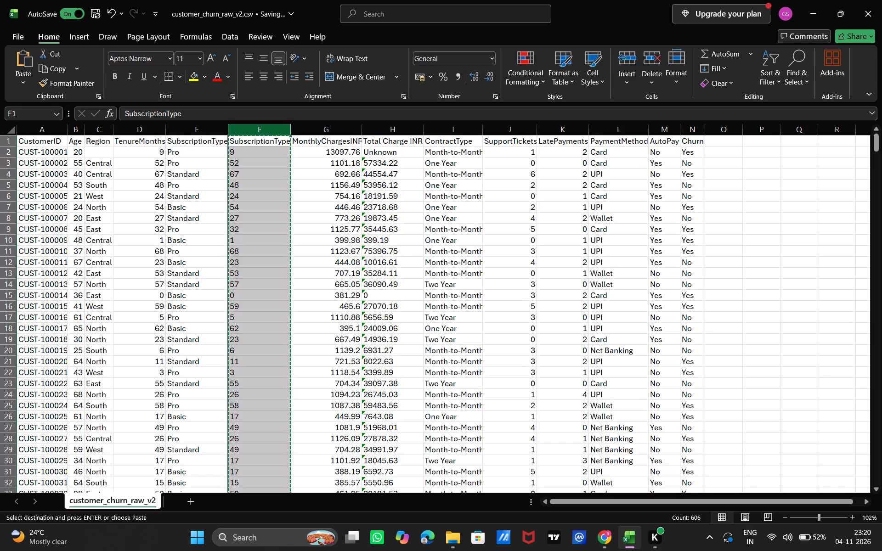
left_click(17, 79)
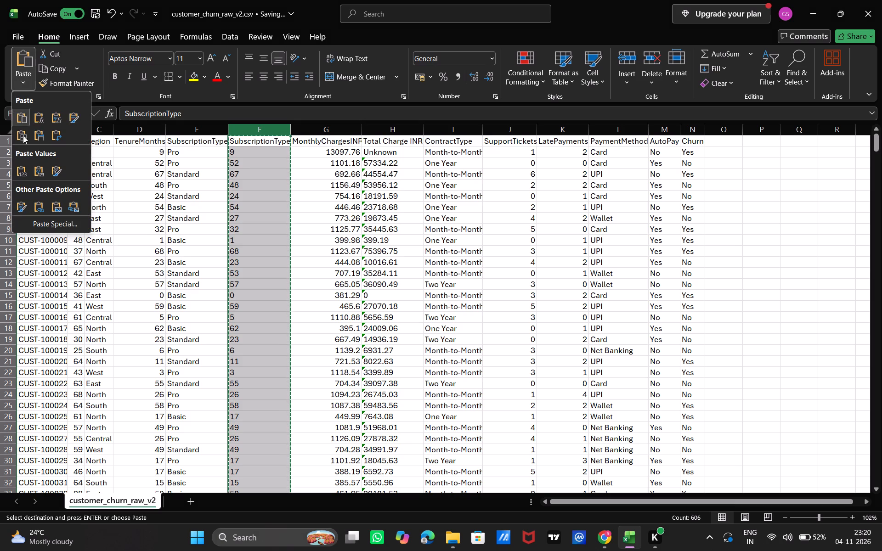
left_click(25, 170)
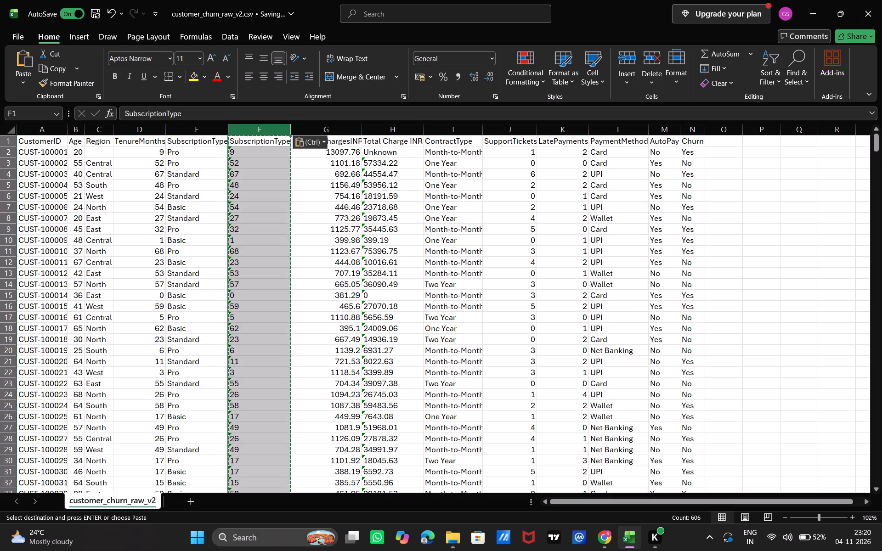
Delete the original TenureMonths column D.
left_click(154, 133)
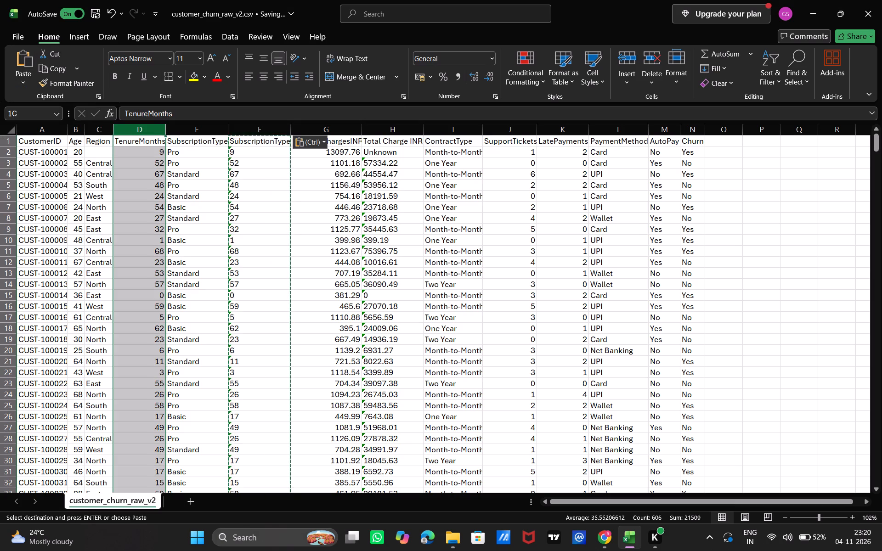
right_click(154, 133)
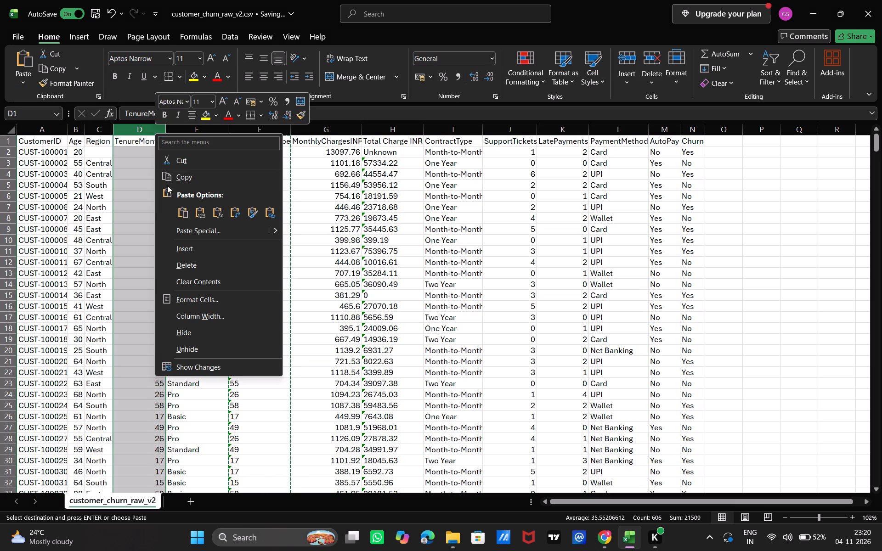
left_click(194, 266)
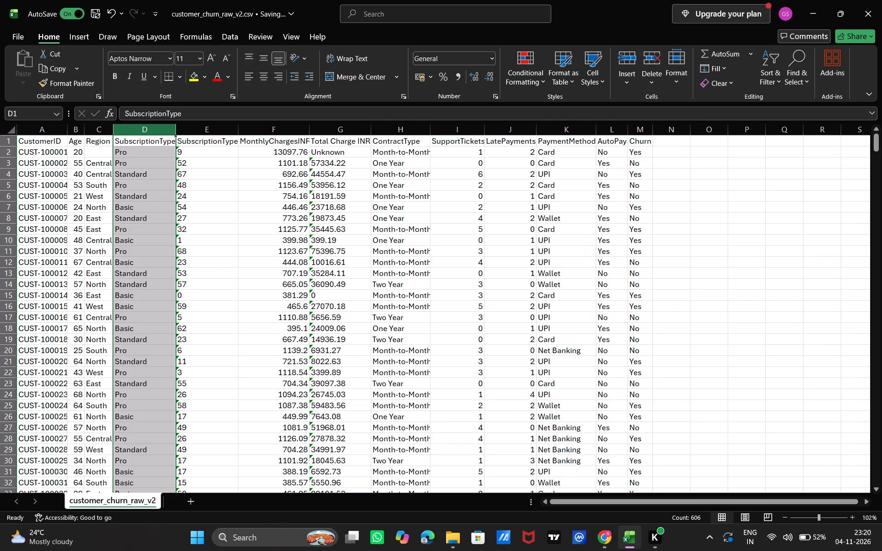
Replace the header text in E1, above the cleaned tenure numbers, with TENURE.
left_click(213, 129)
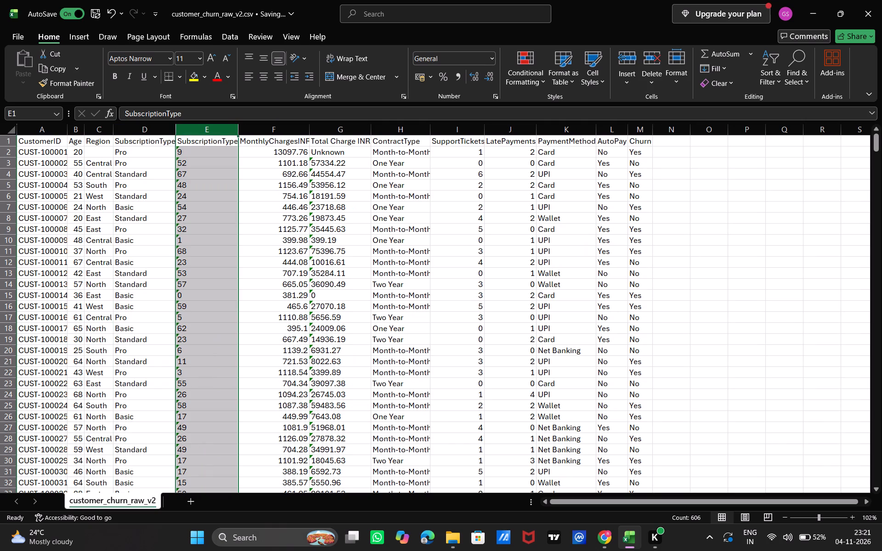
double_click(230, 143)
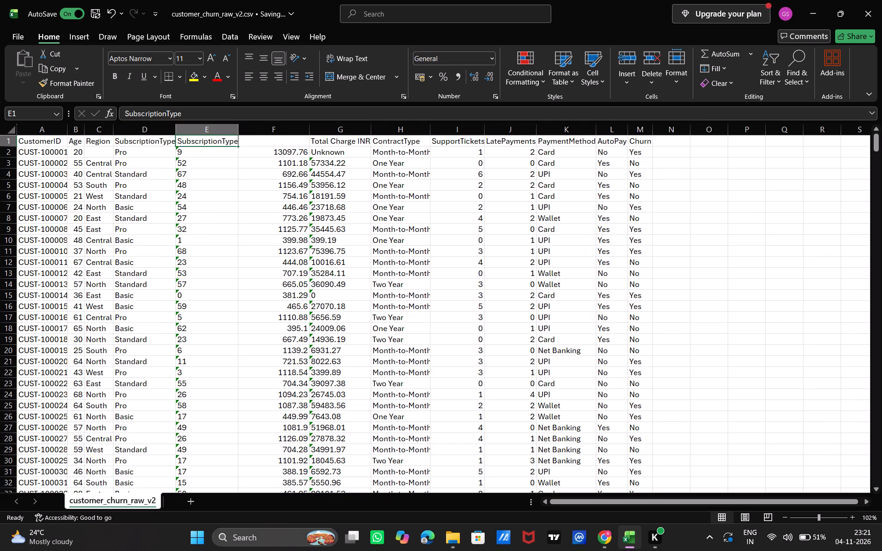
left_click(237, 142)
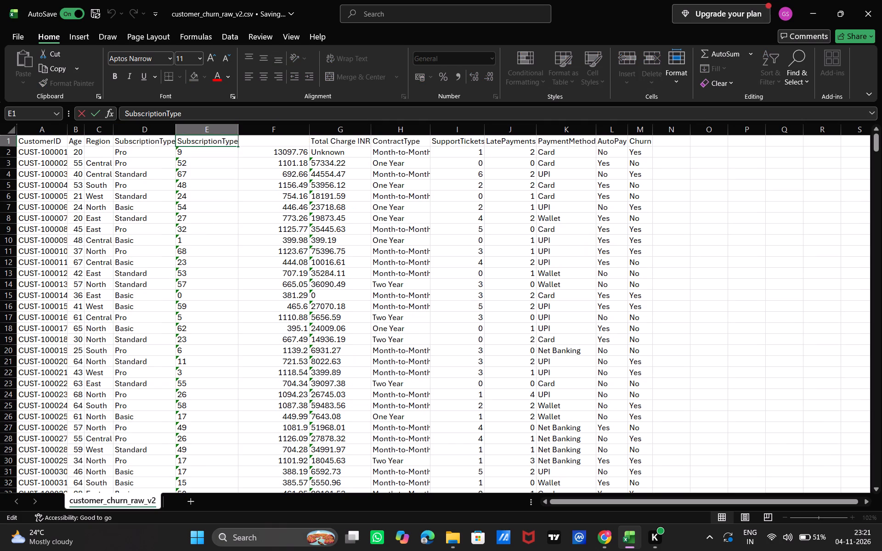
key("BackSpace")
key("BackSpace")
key("BackSpace")
key("BackSpace")
key("BackSpace")
key("BackSpace")
key("BackSpace")
key("BackSpace")
key("BackSpace")
key("BackSpace")
key("BackSpace")
key("BackSpace")
key("BackSpace")
key("BackSpace")
key("BackSpace")
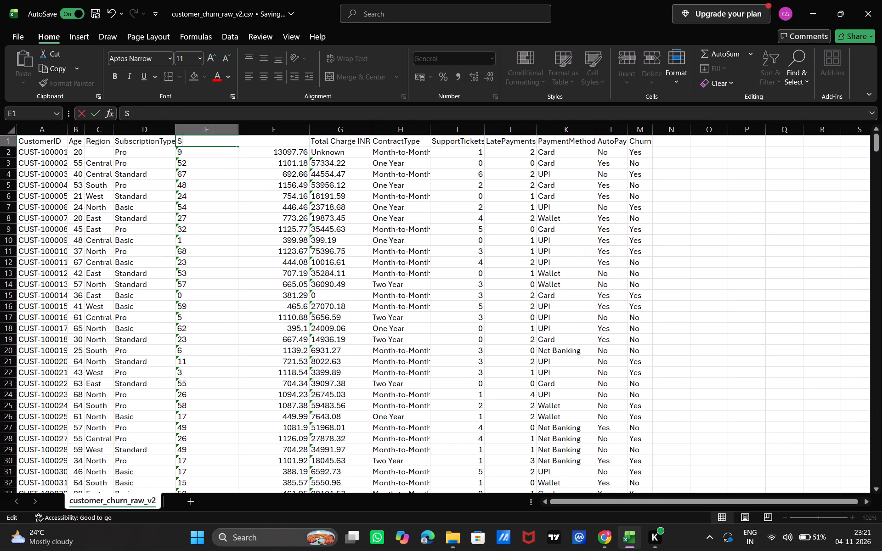
key("BackSpace")
type("TE")
key("n")
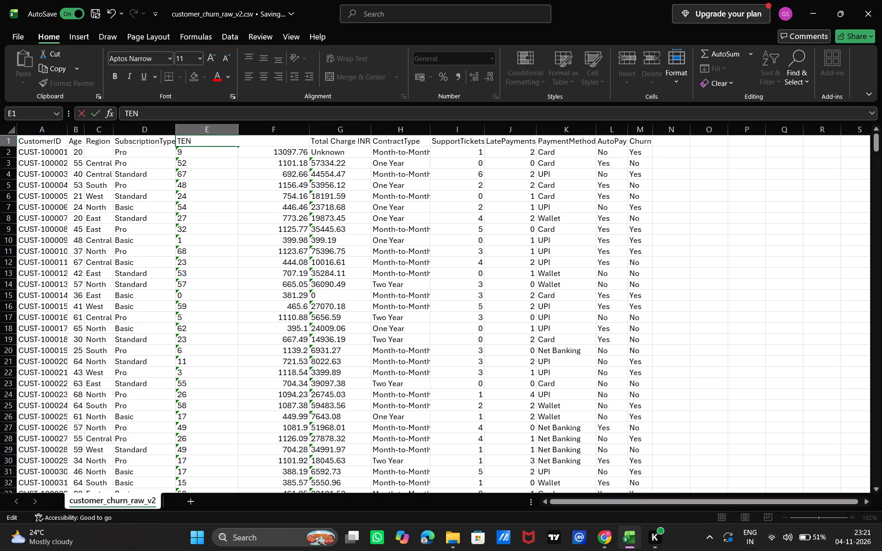
type("URE")
left_click(233, 132)
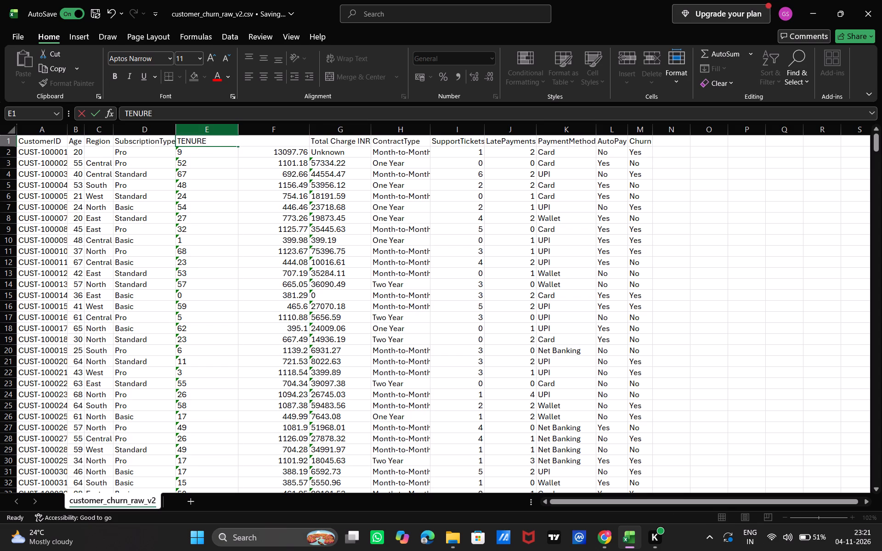
Auto-fit the widths of the TENURE column and the SubscriptionType column to their contents.
double_click(233, 132)
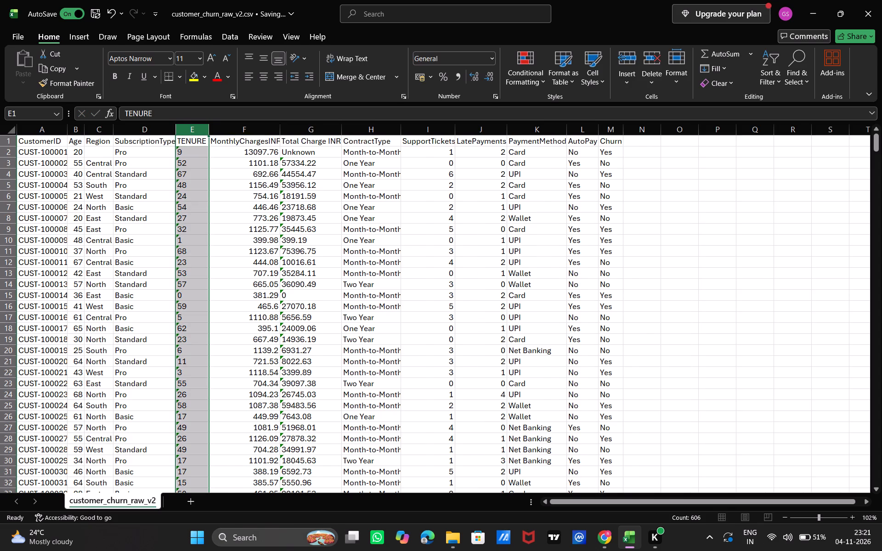
double_click(171, 128)
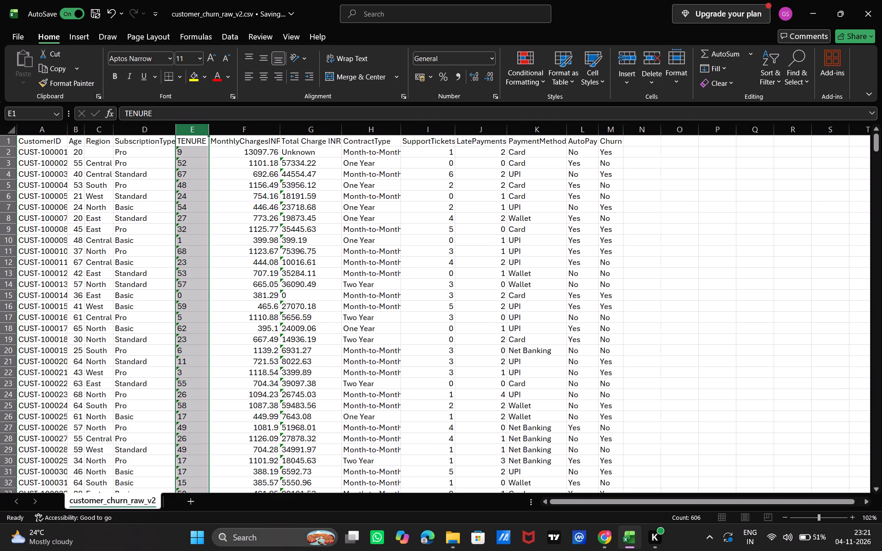
double_click(164, 131)
double_click(164, 131)
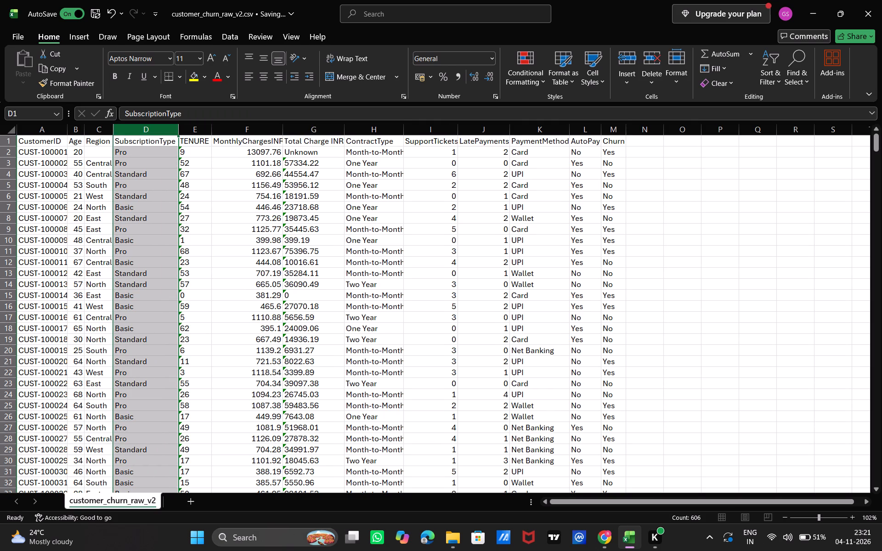
Insert a blank column between MonthlyChargesINR and Total Charge INR.
left_click(259, 134)
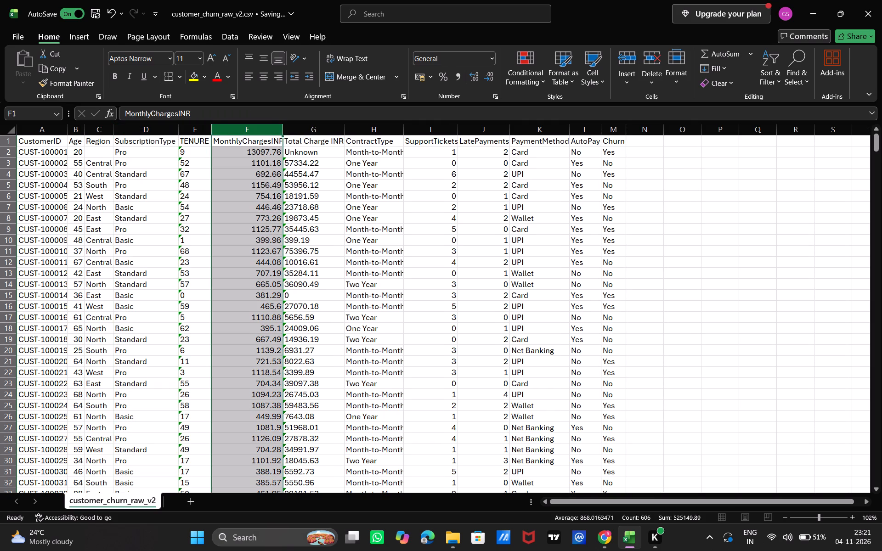
left_click(300, 127)
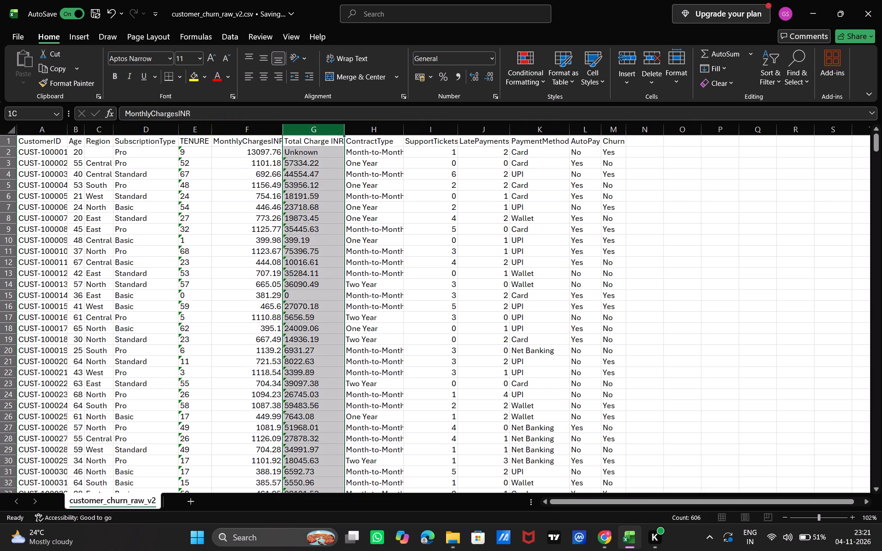
right_click(300, 127)
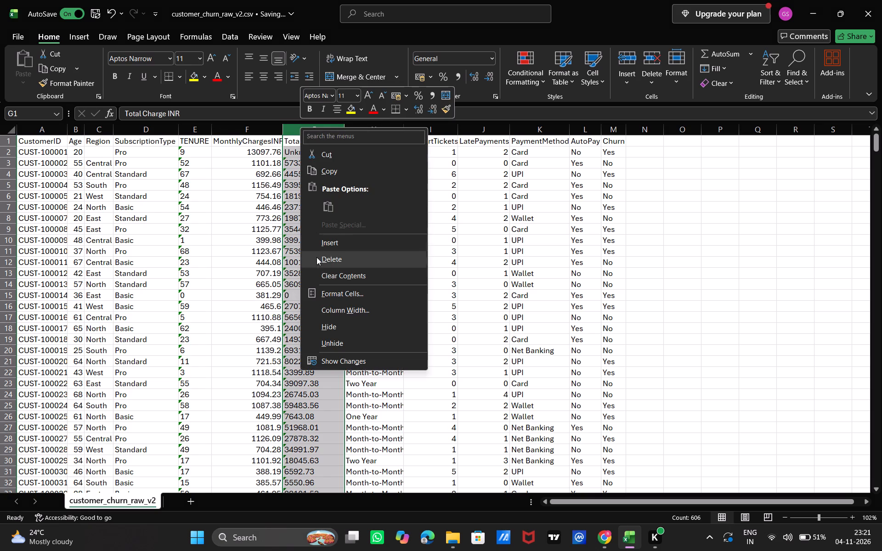
left_click(332, 244)
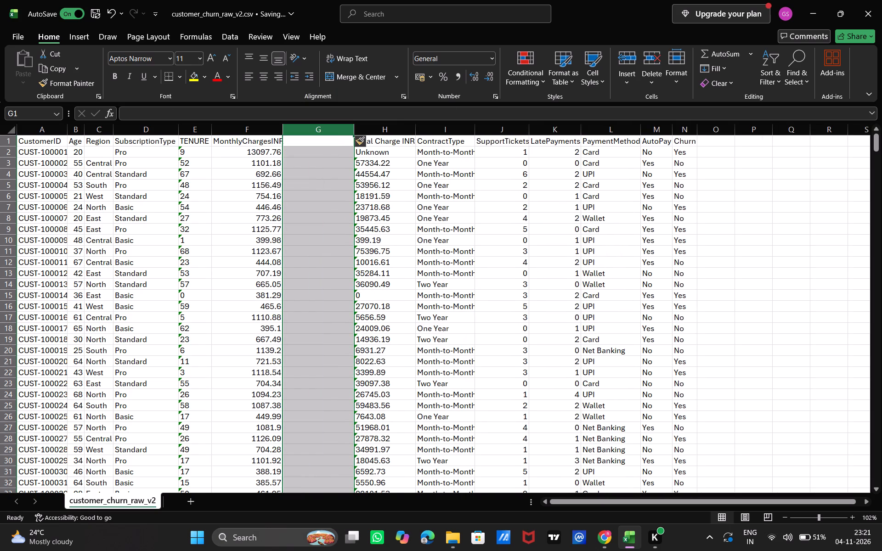
Auto-fit the width of the MonthlyChargesINR column F to its contents.
double_click(220, 141)
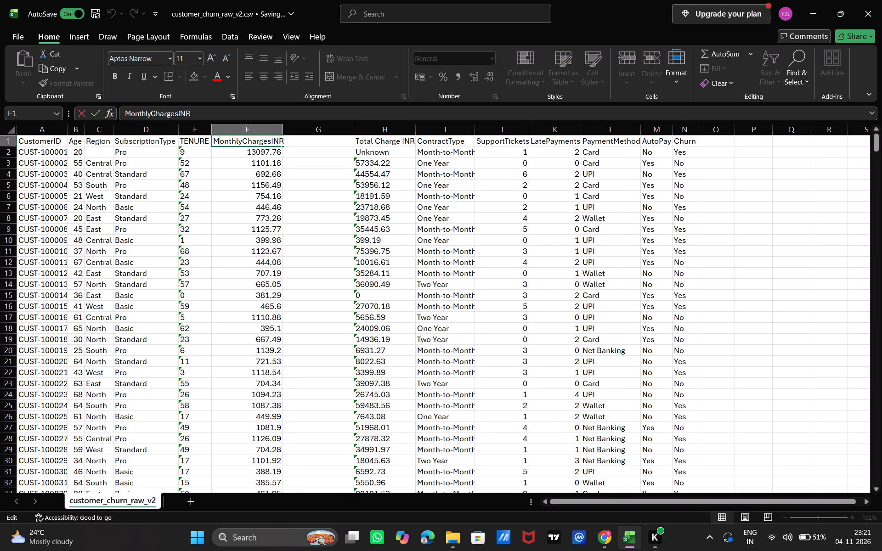
left_click(281, 133)
double_click(281, 133)
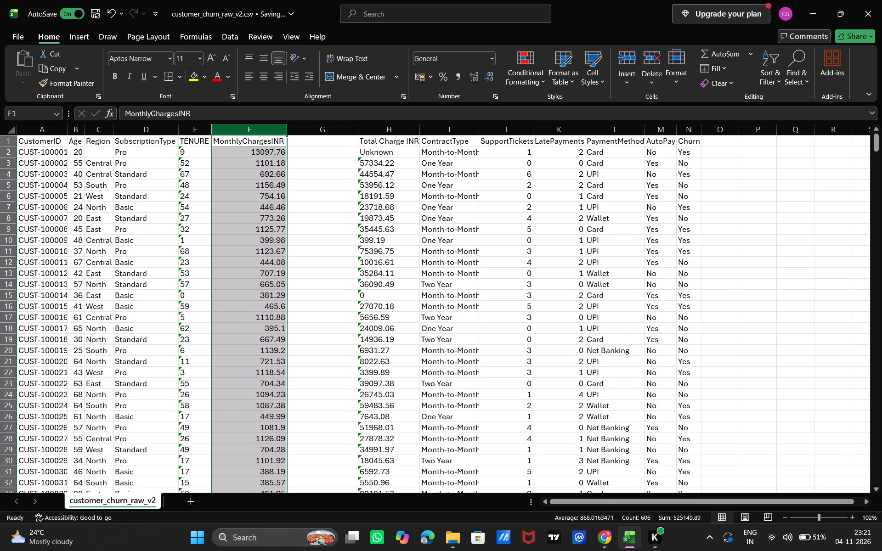
Copy the header text MonthlyChargesINR from F1 into G1 of the new blank column.
left_click(270, 136)
left_click(219, 144)
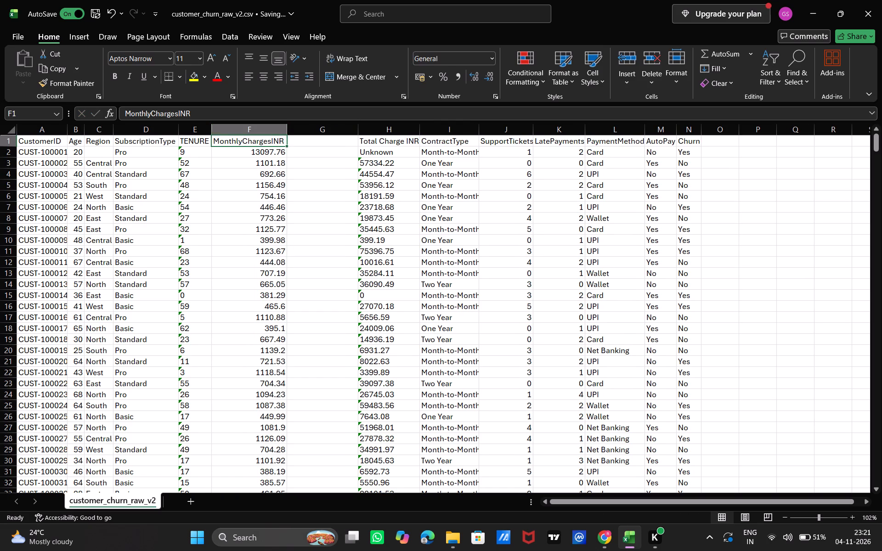
double_click(280, 140)
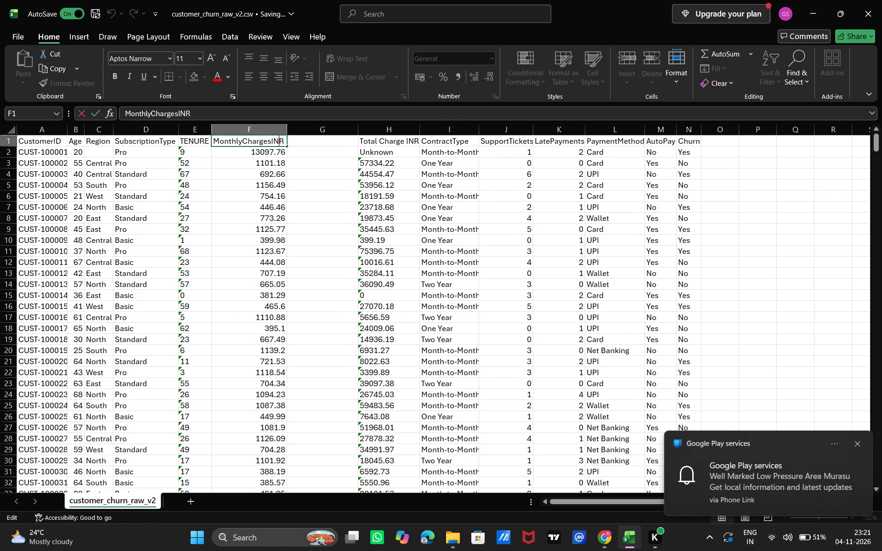
left_click_drag(284, 140, 193, 147)
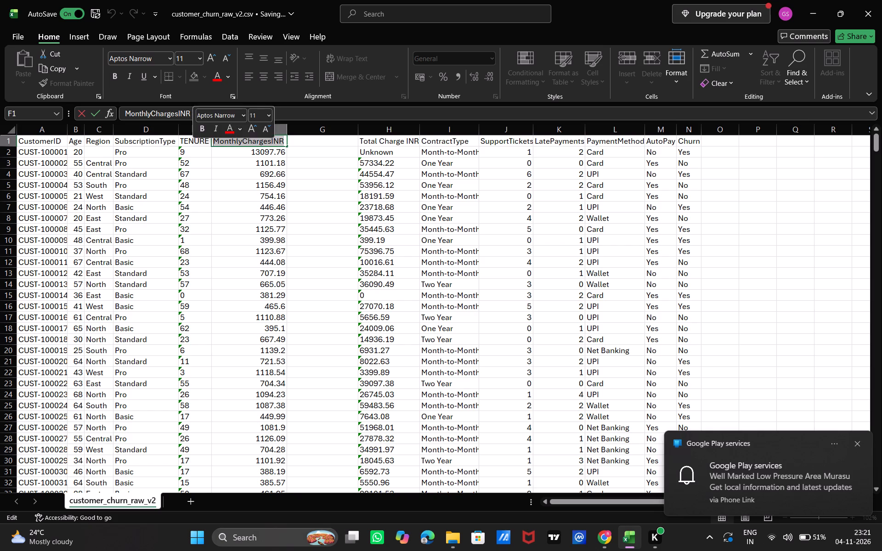
key("ctrl+c")
left_click(303, 142)
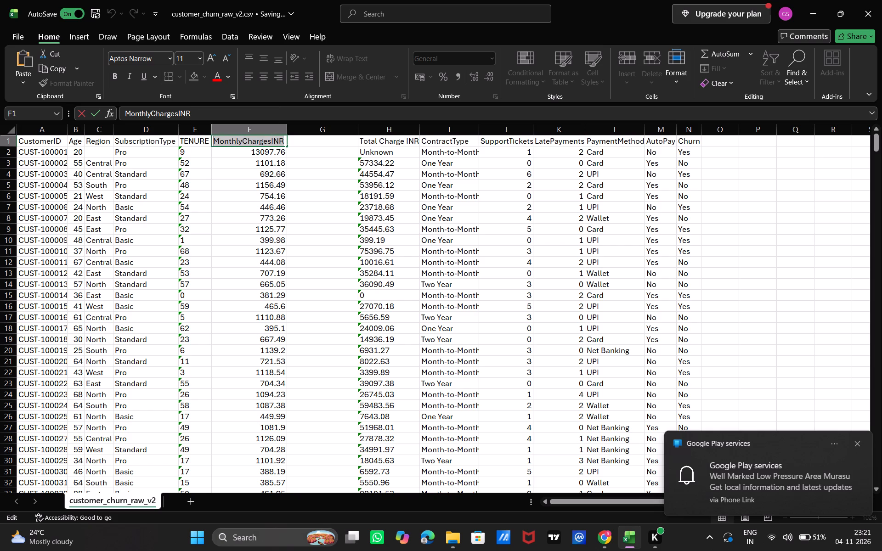
key("ctrl+v")
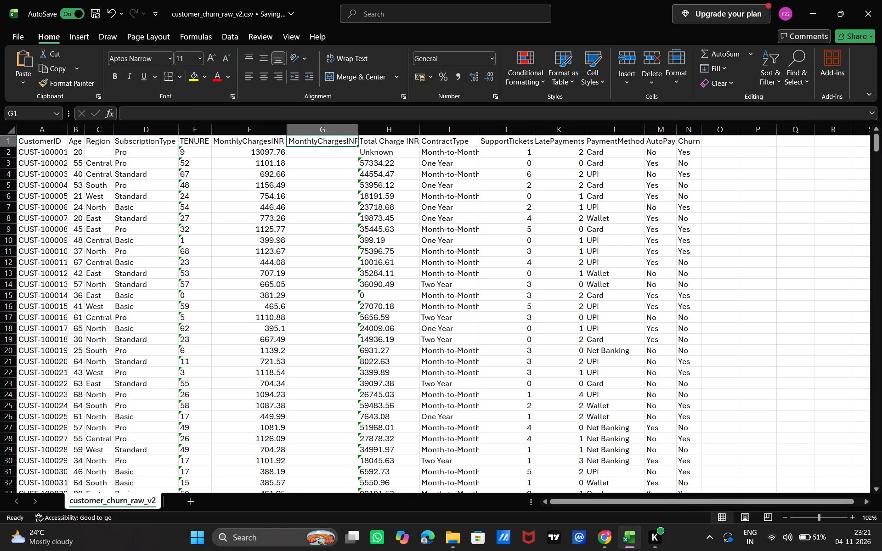
Enter the formula =PROPER(F2) in cell G2, under the copied MonthlyChargesINR header.
left_click(330, 157)
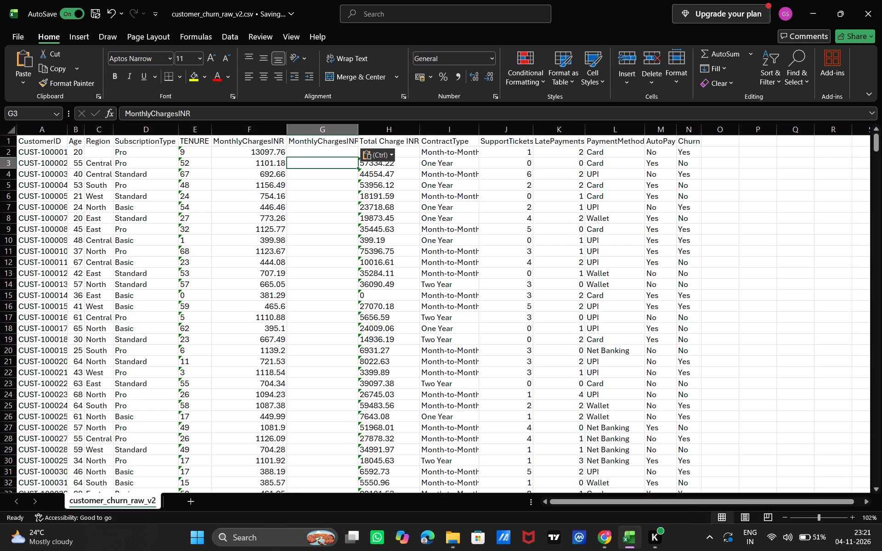
left_click(323, 152)
type("PROPE")
key("BackSpace")
key("BackSpace")
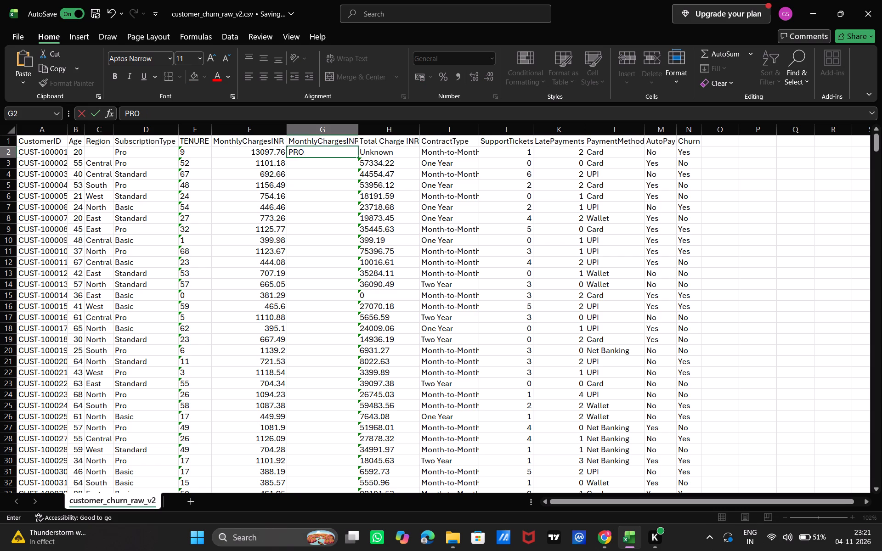
key("BackSpace")
key("BackSpace")
key("BackSpace")
key("equal")
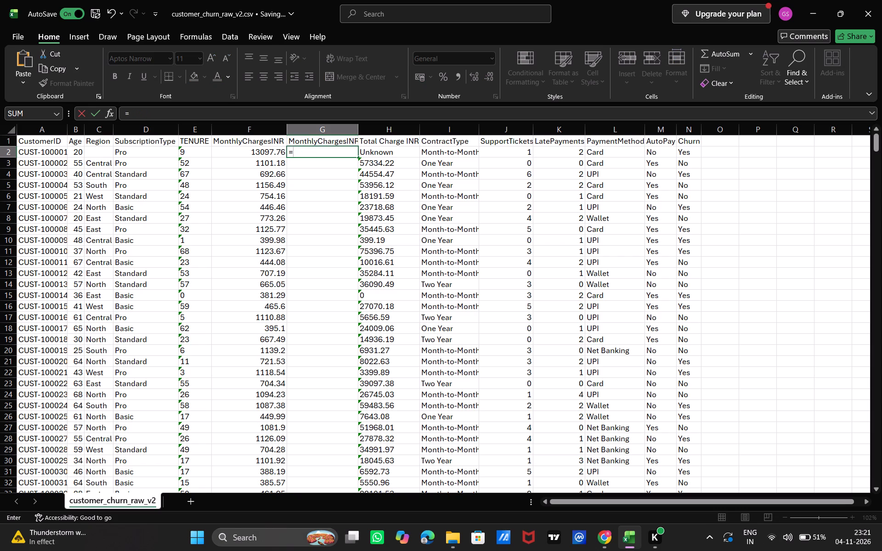
type("PRP")
key("BackSpace")
type("OPE")
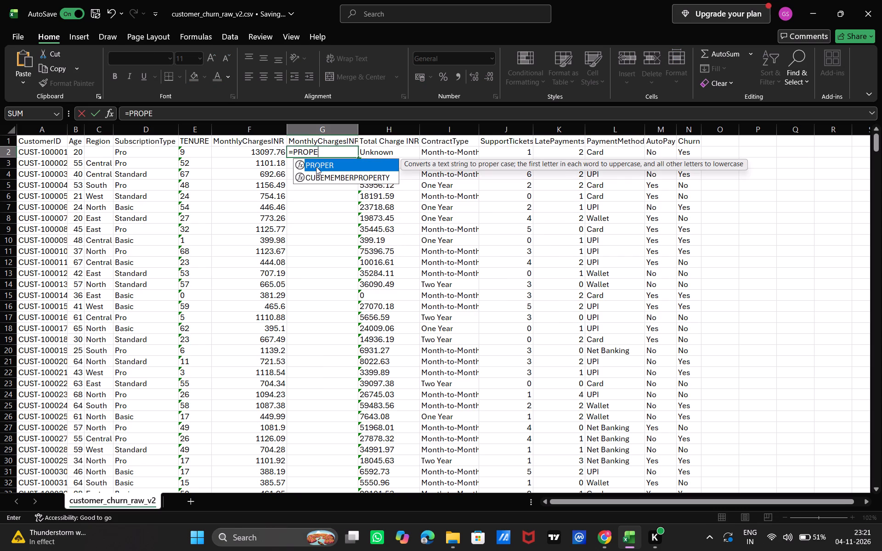
left_click(317, 166)
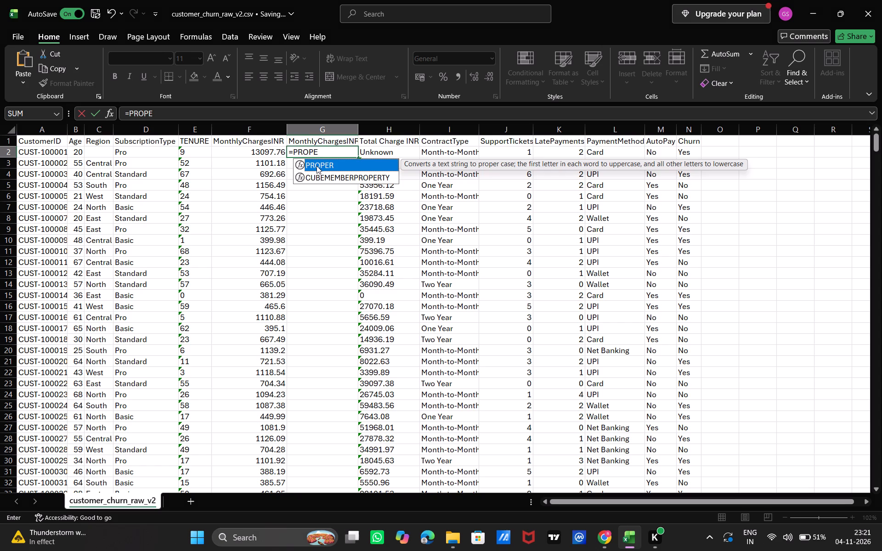
key("r")
key("Return")
double_click(338, 152)
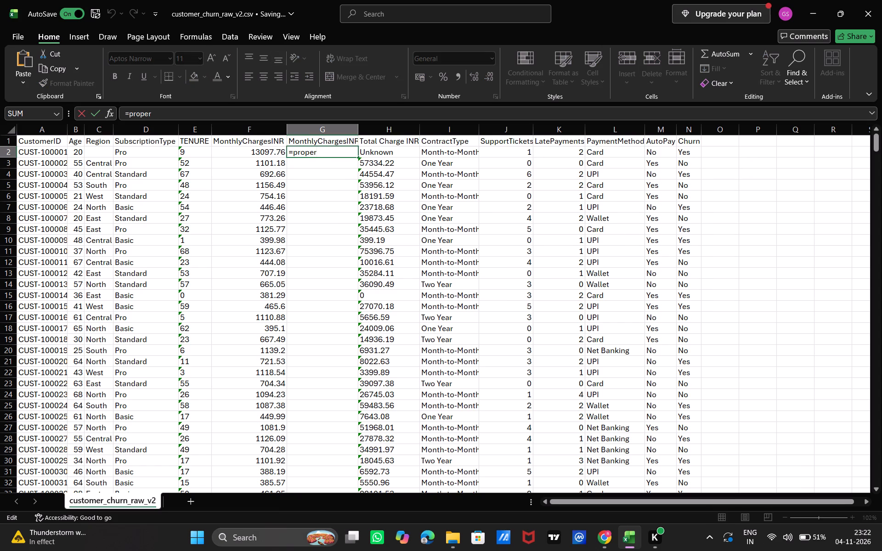
key("shift+parenleft")
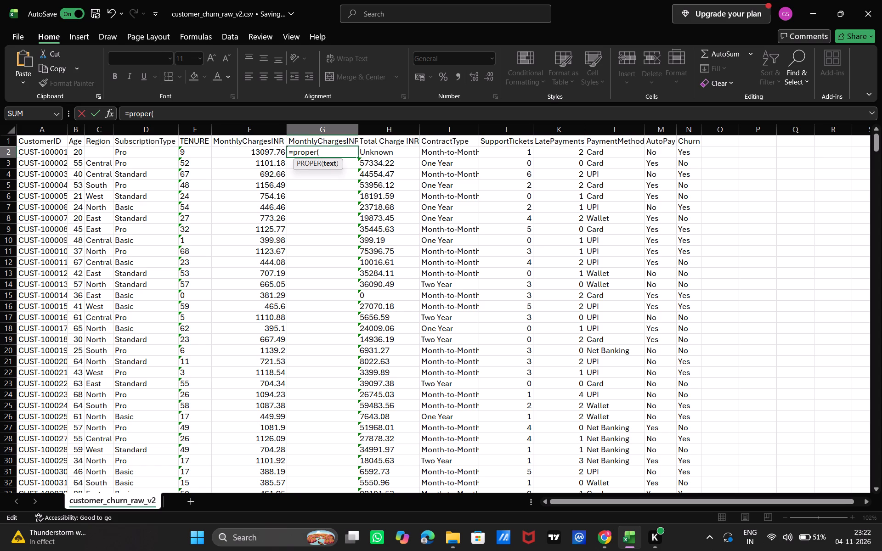
key("f")
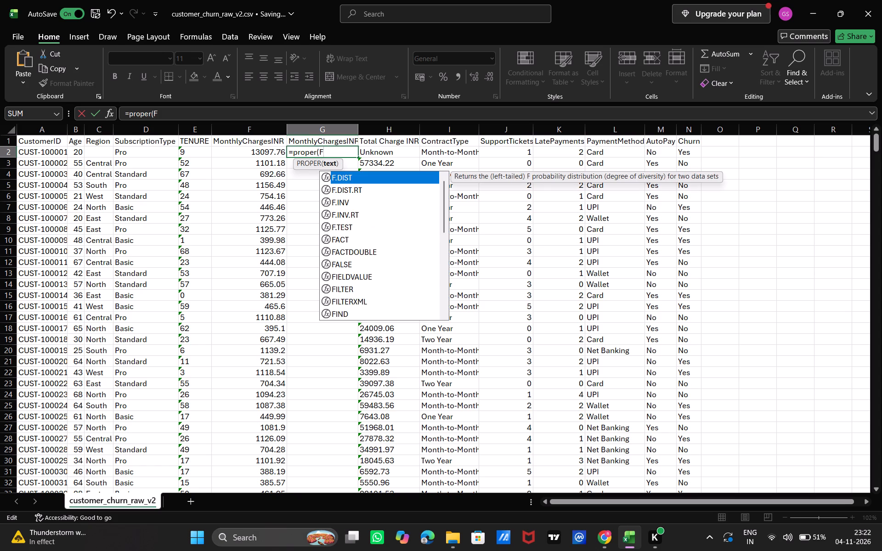
key("2")
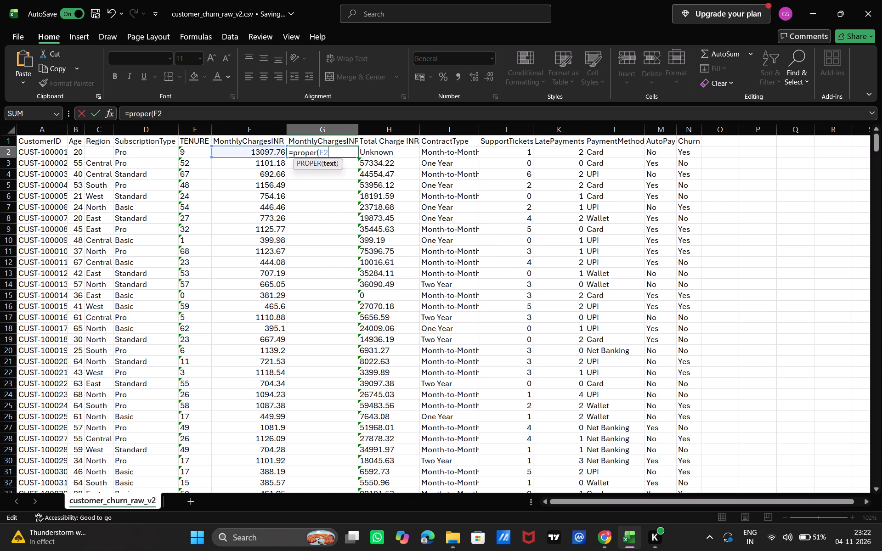
key("Return")
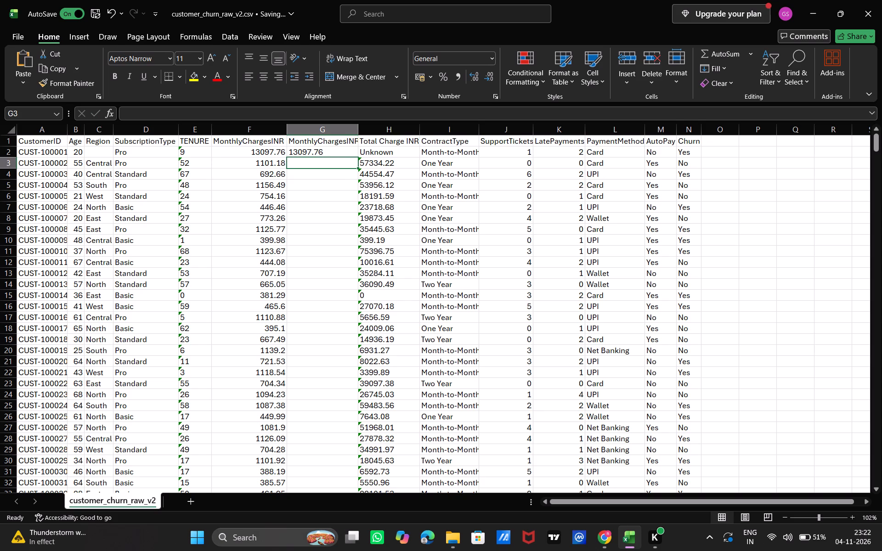
Wrap the formula in G2 in TRIM so it reads =TRIM(PROPER(F2)).
left_click(328, 151)
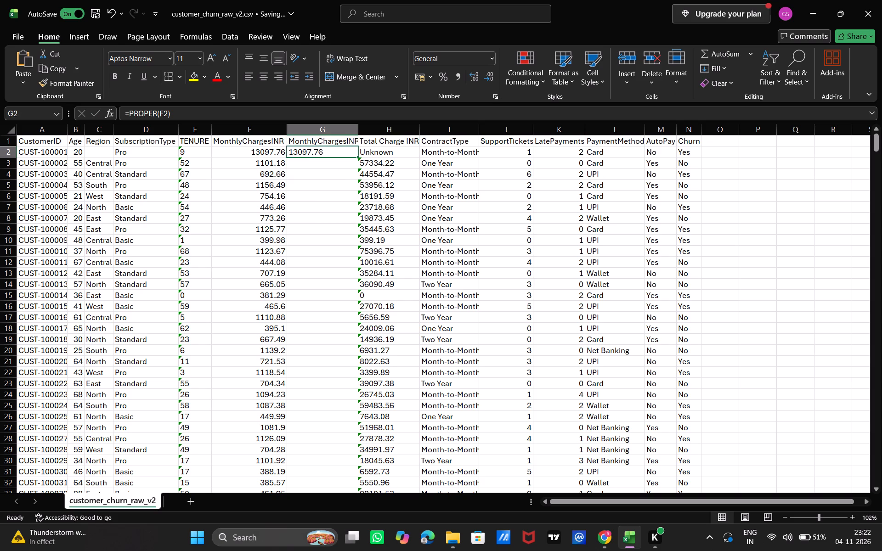
left_click(130, 113)
type("TR")
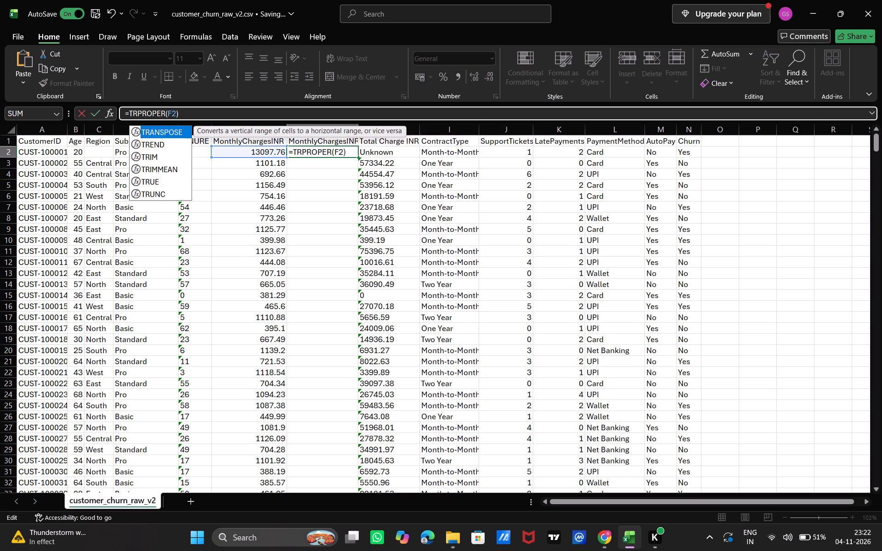
type("IM")
key("shift+parenleft")
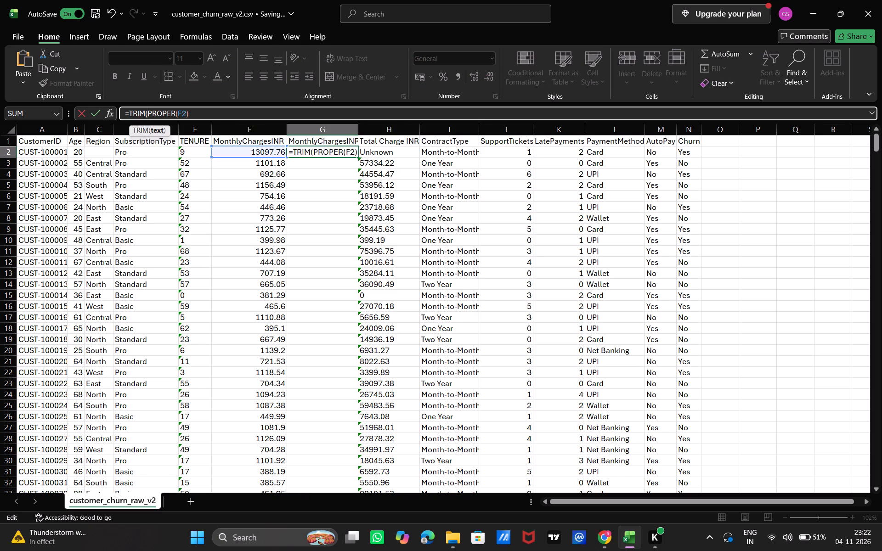
left_click(197, 112)
key("shift+parenright")
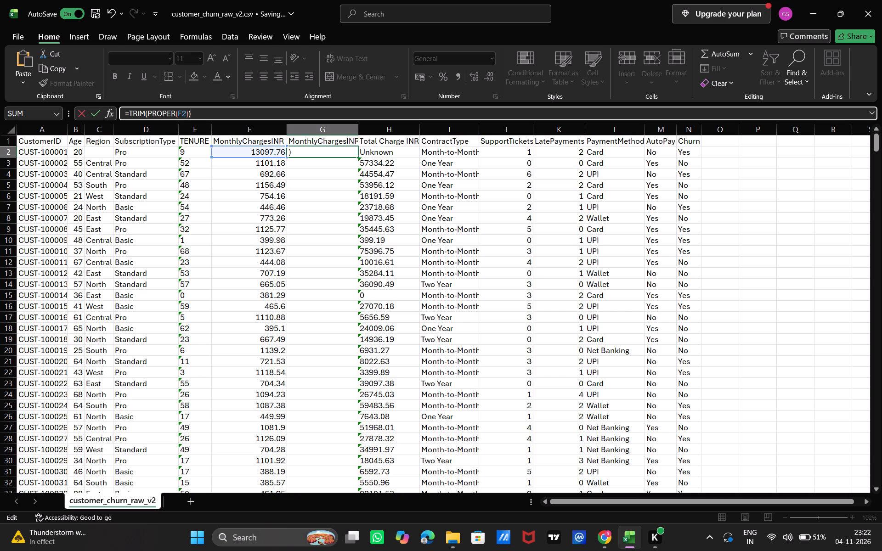
key("Return")
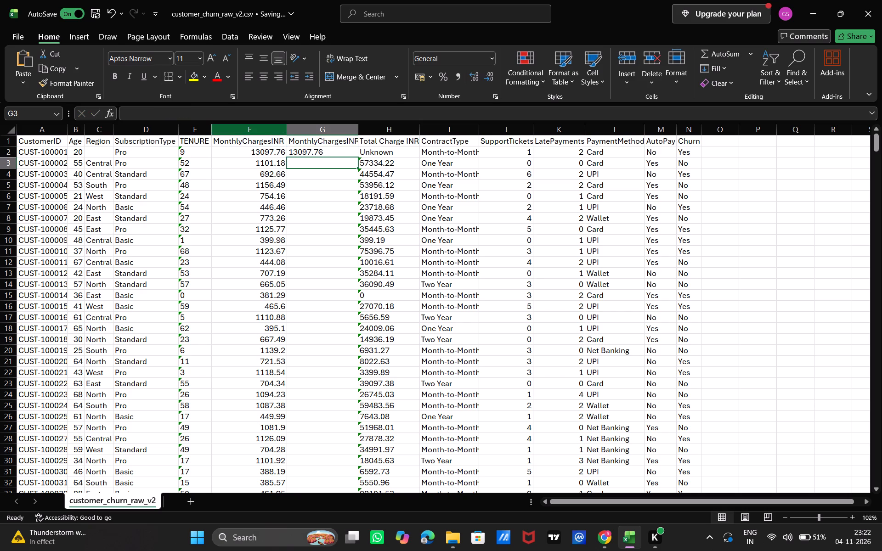
Fill the TRIM/PROPER formula from G2 down column G to the last data row, 606.
left_click(326, 151)
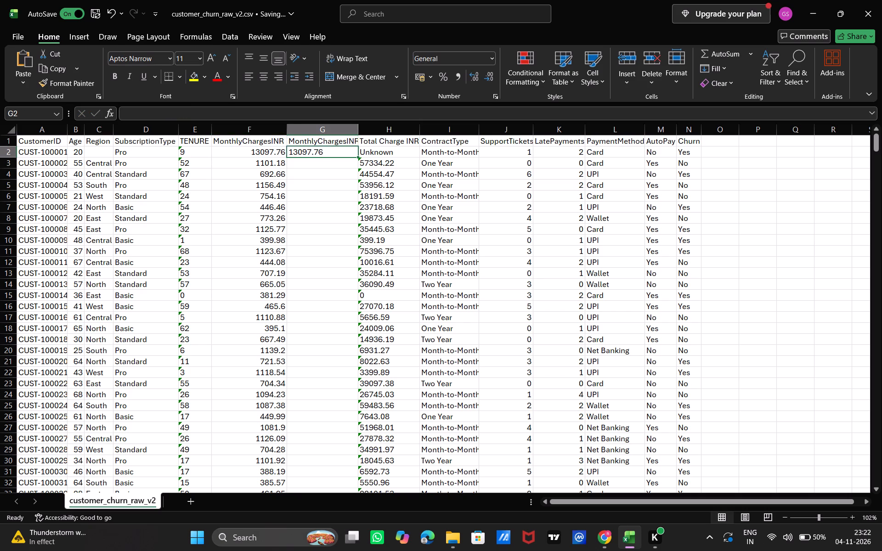
left_click_drag(357, 157, 369, 468)
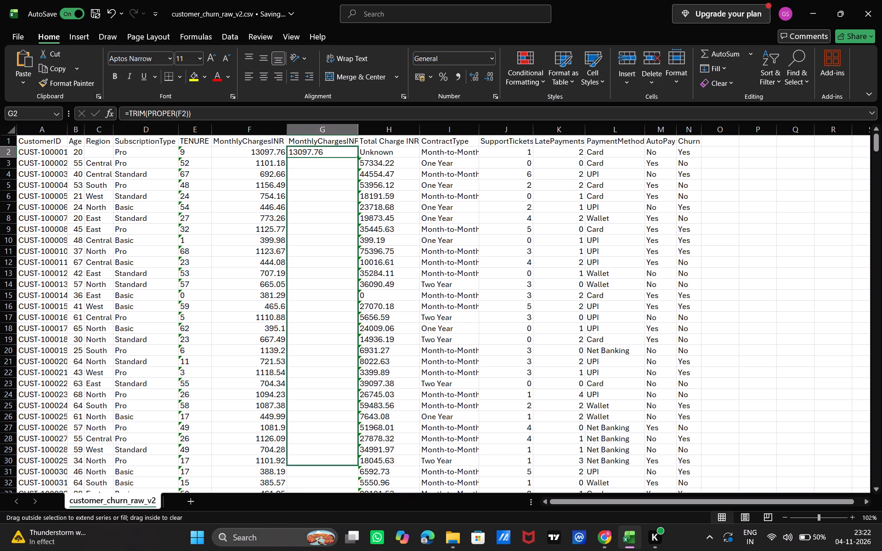
left_click_drag(369, 468, 369, 550)
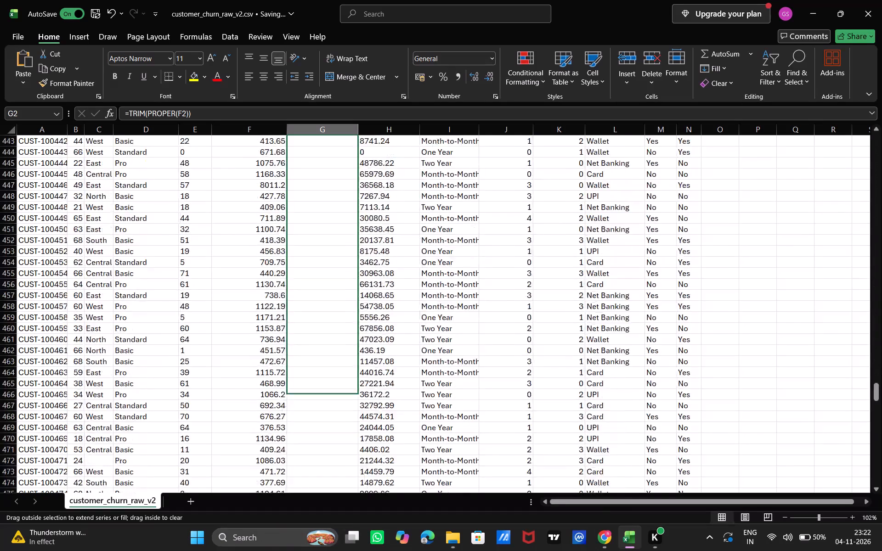
left_click_drag(369, 550, 397, 550)
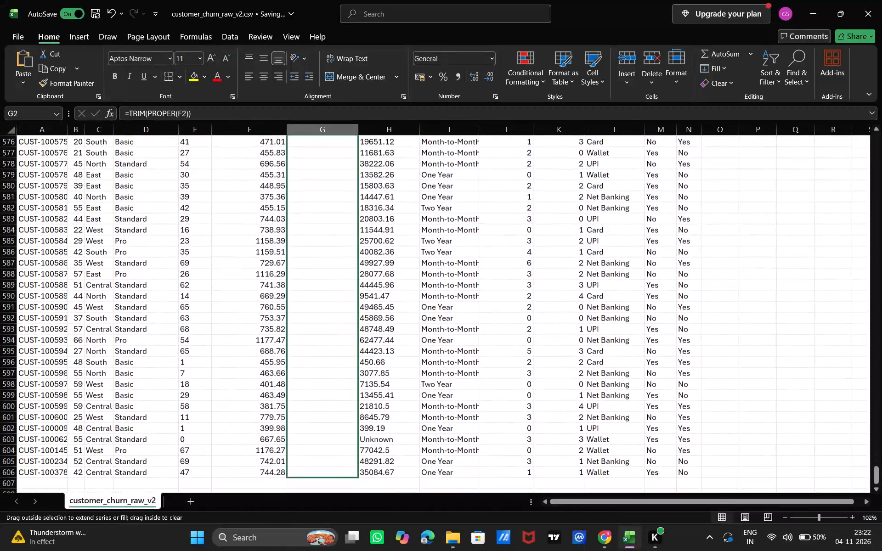
left_click_drag(397, 550, 359, 234)
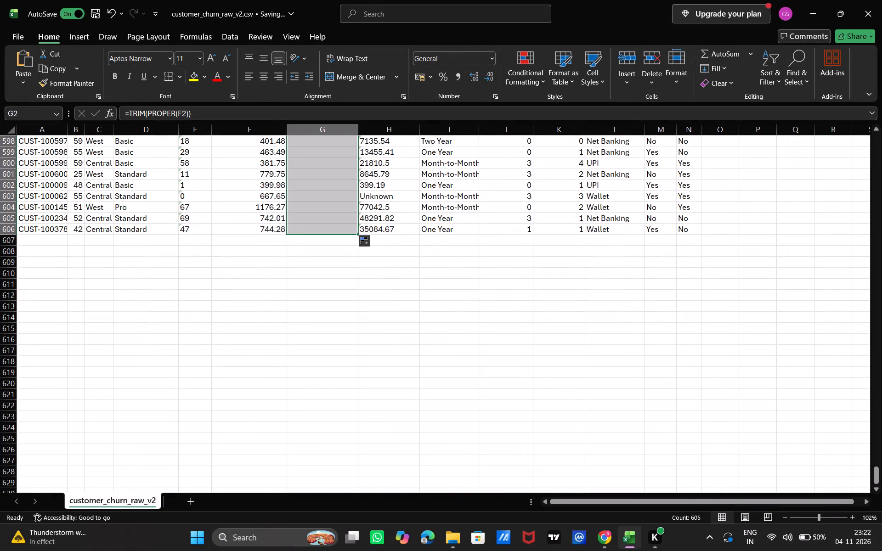
left_click(328, 254)
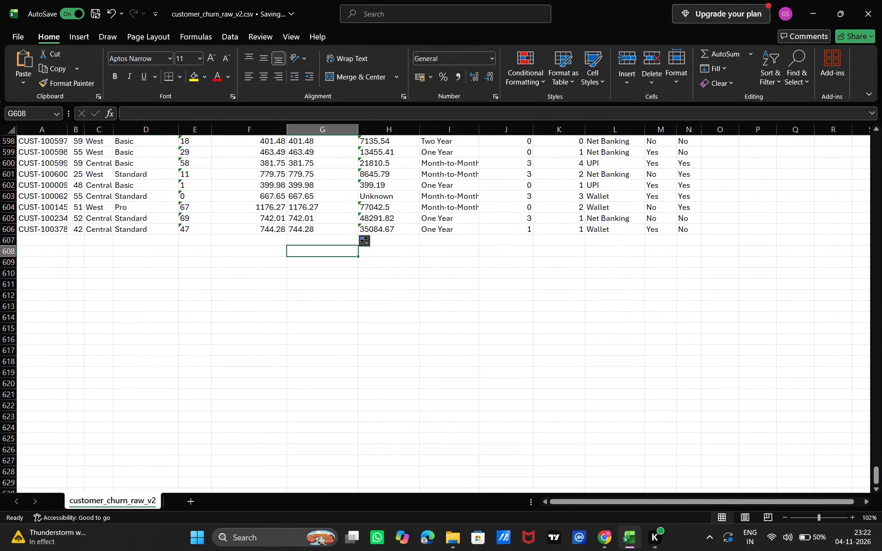
scroll(326, 185, "up", 20)
scroll(326, 185, "up", 5)
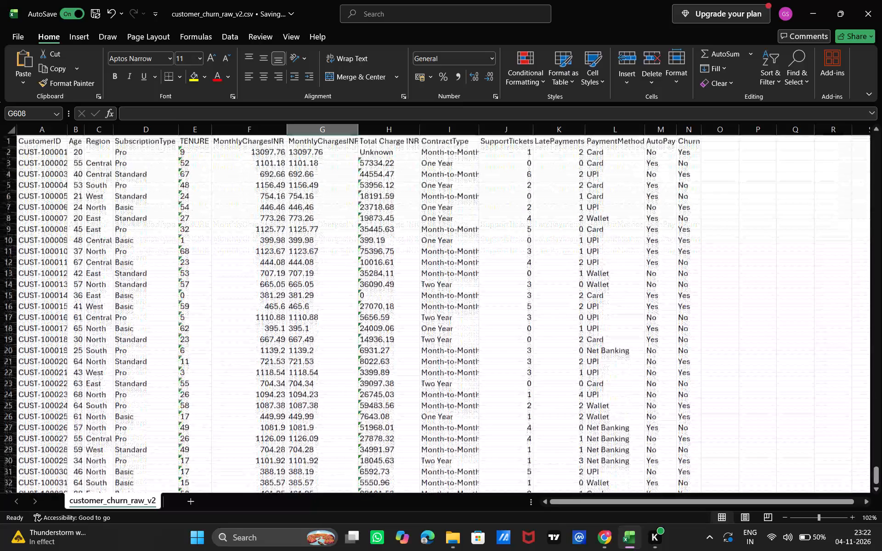
Convert the MonthlyChargesINR formulas in column G to static values by copying the column and pasting values over it.
left_click(323, 143)
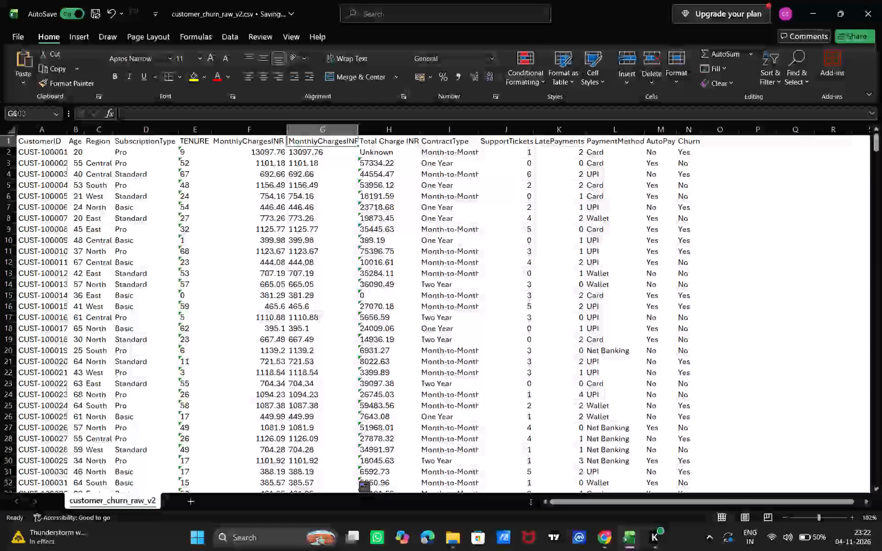
key("ctrl+space")
key("ctrl+c")
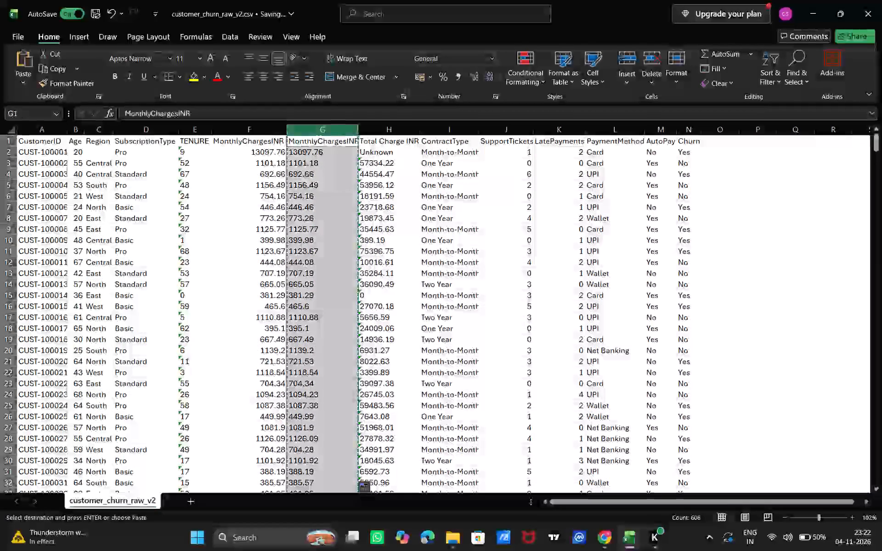
left_click(23, 81)
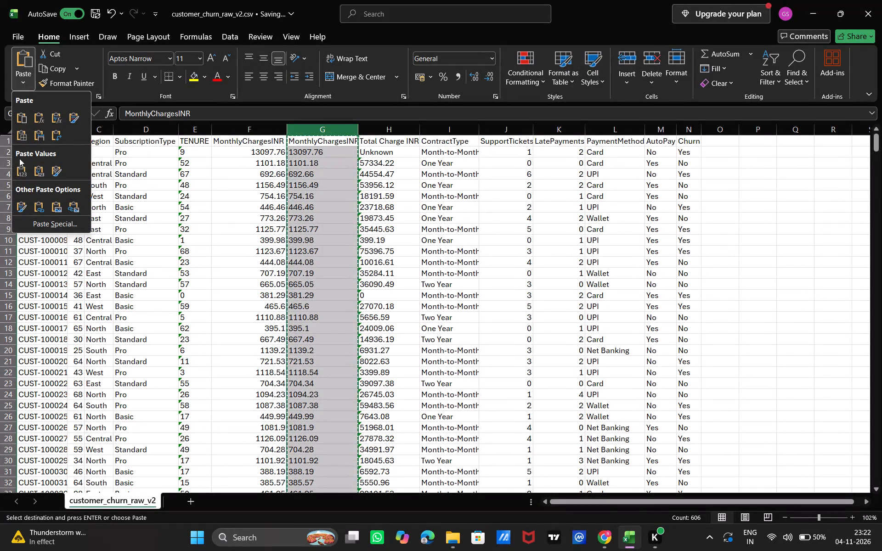
left_click(22, 170)
Delete the original MonthlyChargesINR column F, keeping the cleaned copy beside it.
double_click(250, 134)
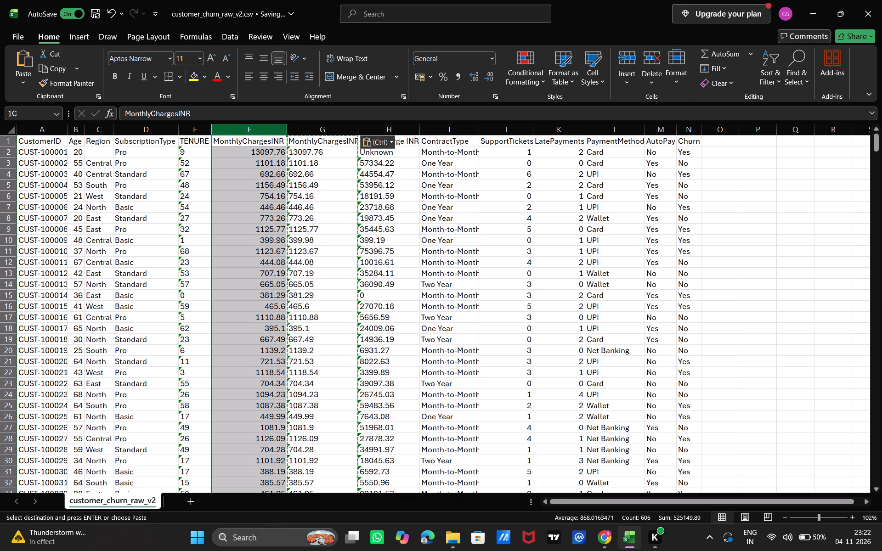
right_click(250, 134)
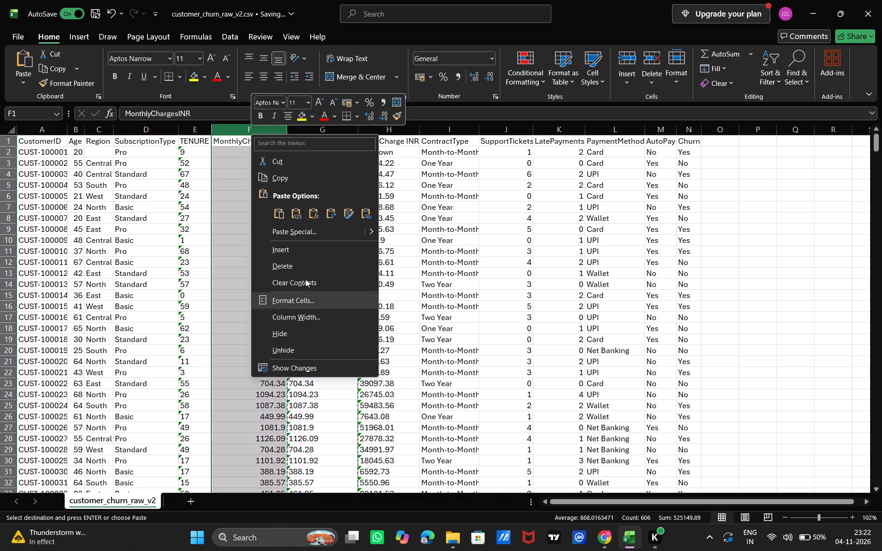
left_click(303, 264)
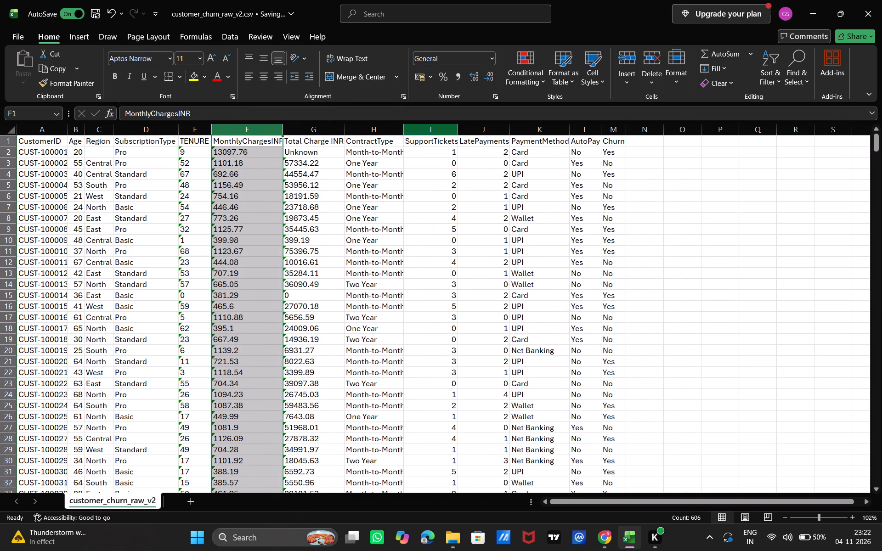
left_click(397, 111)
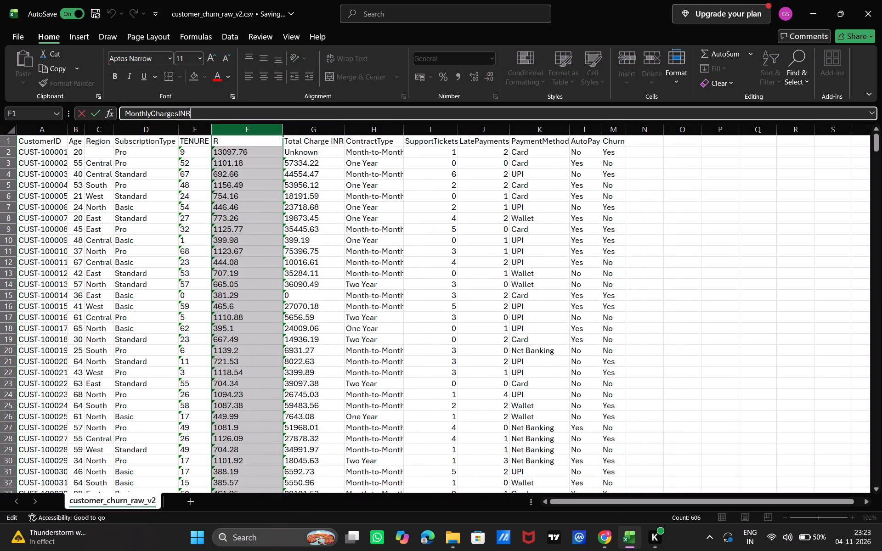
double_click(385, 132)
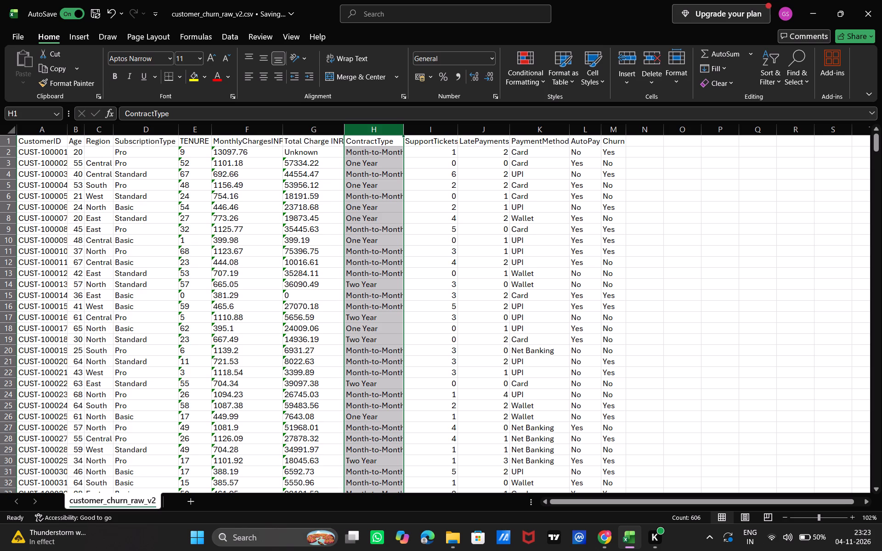
AutoFit the row height and the column width of the CustomerID column A.
double_click(45, 130)
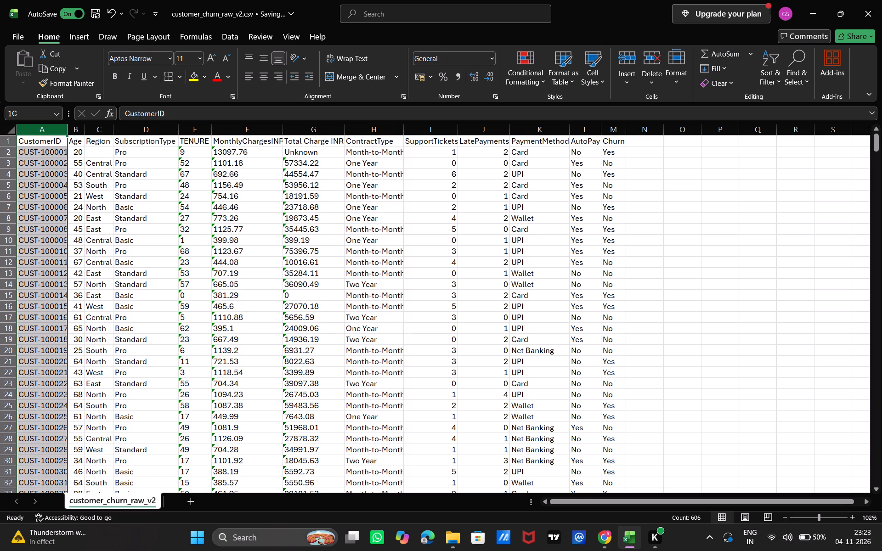
double_click(45, 130)
left_click(684, 80)
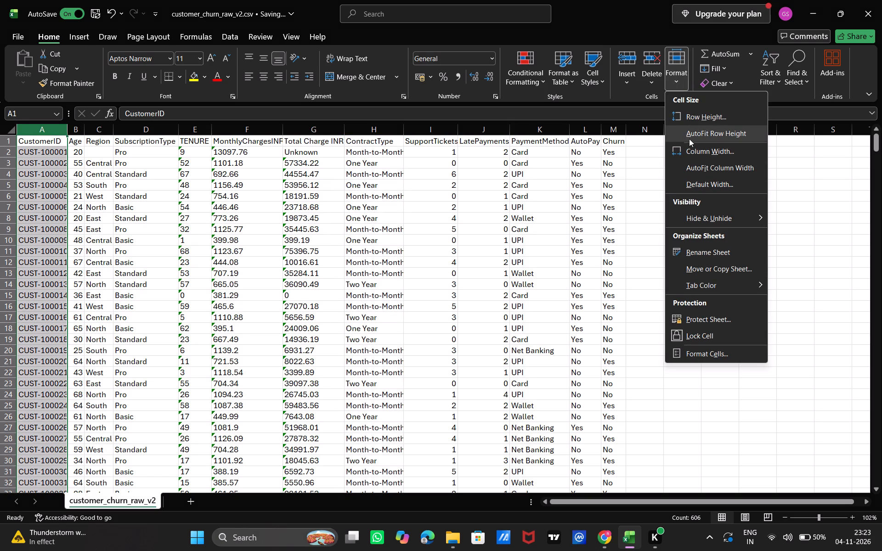
left_click(692, 136)
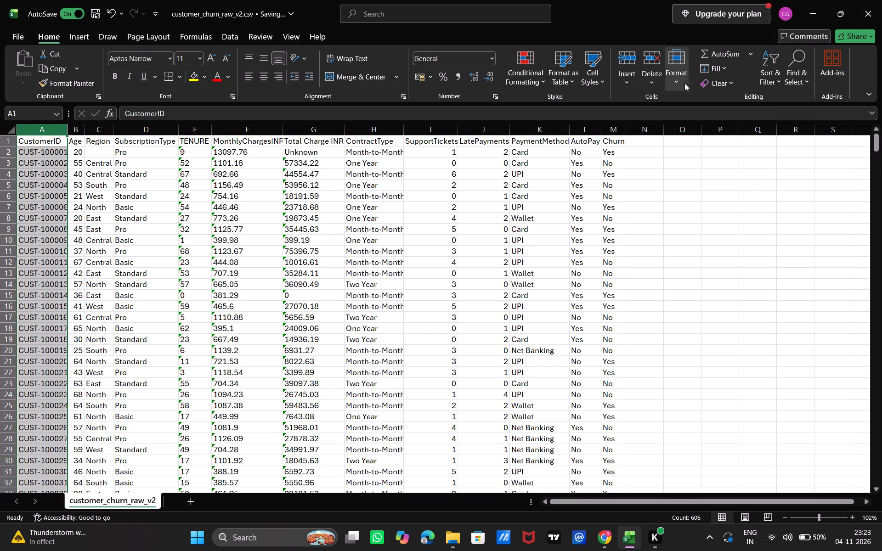
left_click(680, 84)
left_click(702, 168)
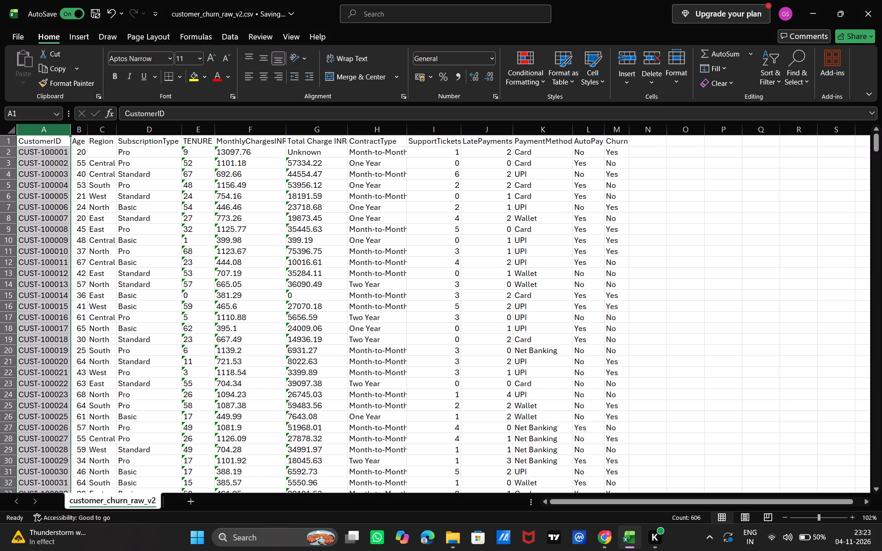
Widen column F slightly so the full MonthlyChargesINR header fits.
double_click(266, 133)
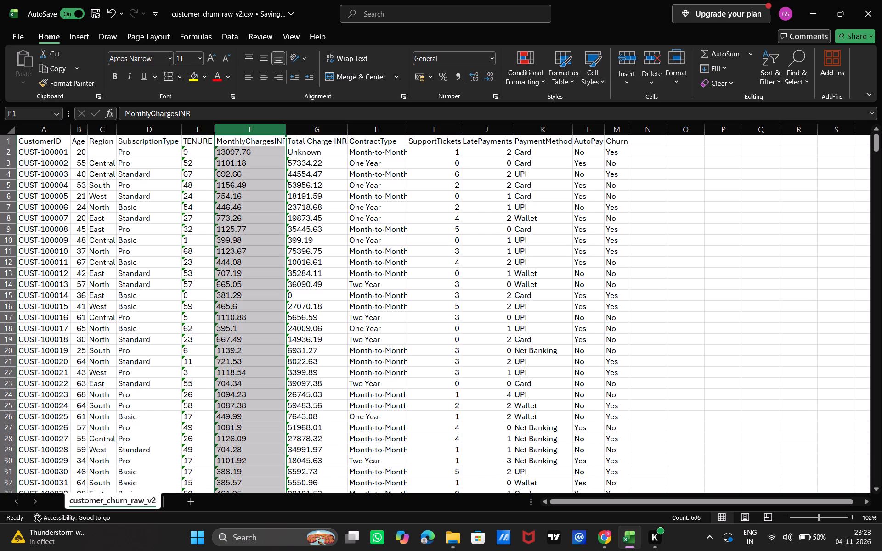
left_click(286, 144)
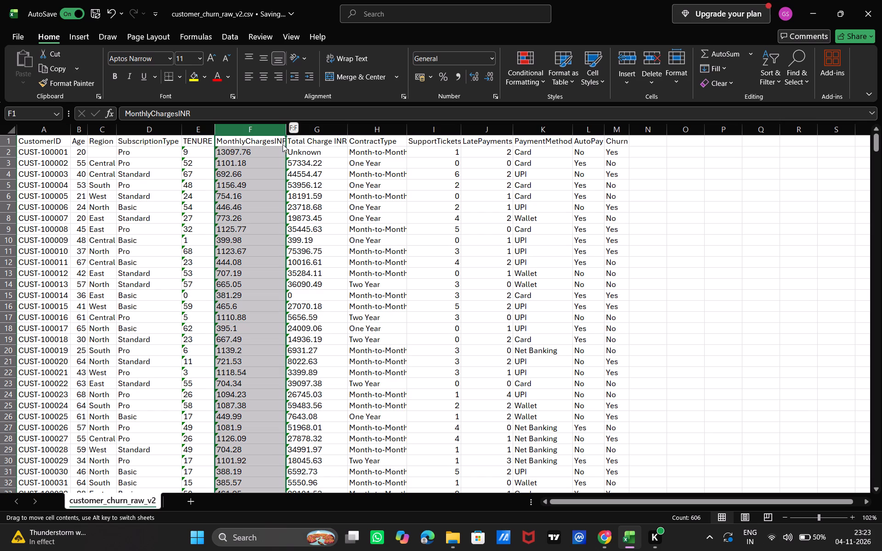
left_click(283, 144)
left_click(285, 146)
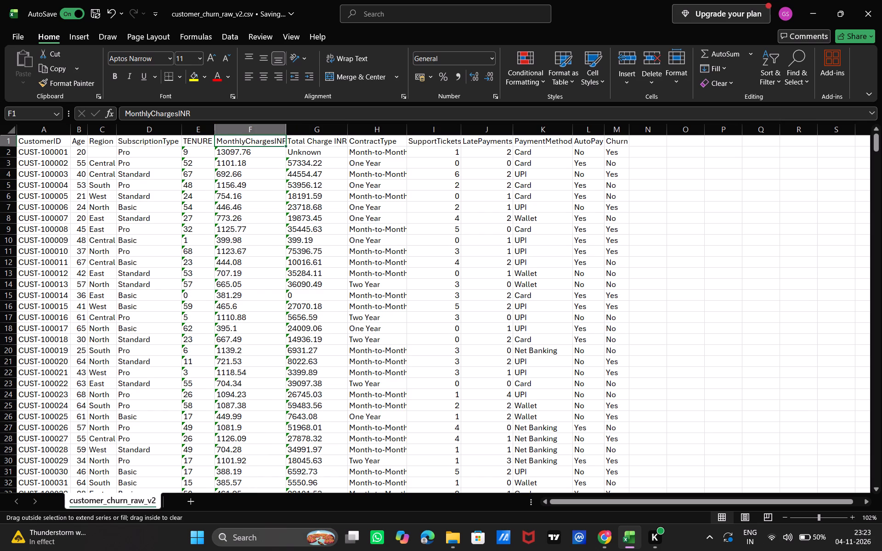
left_click(270, 133)
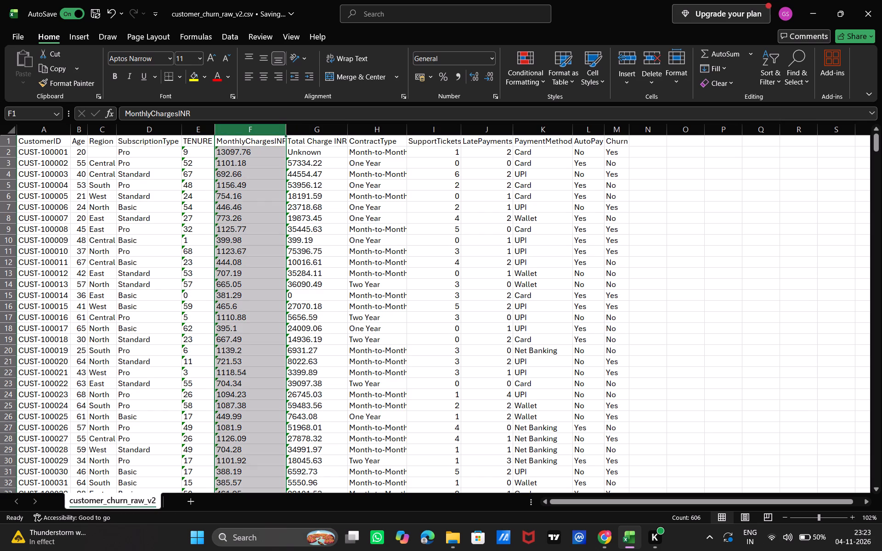
left_click_drag(285, 135, 290, 135)
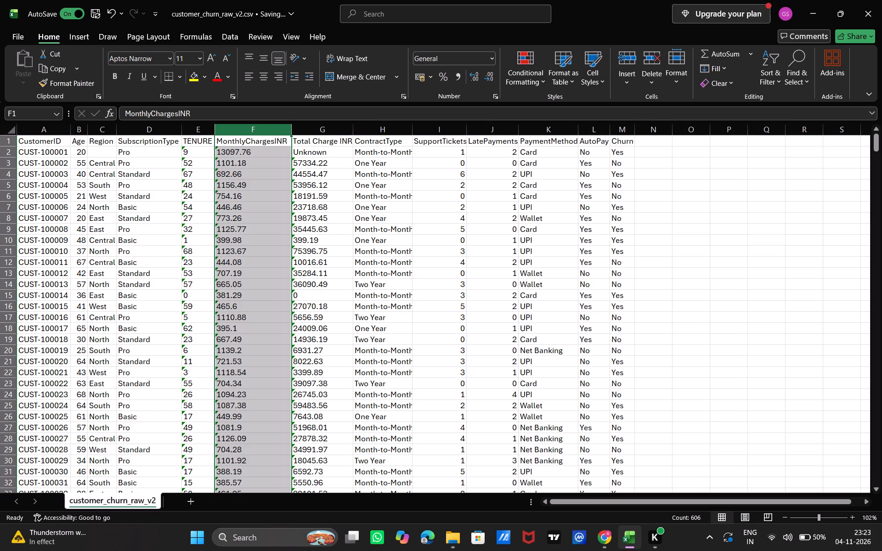
left_click(262, 127)
left_click(267, 129)
Insert a blank column between SupportTickets and LatePayments.
left_click_drag(454, 133, 475, 133)
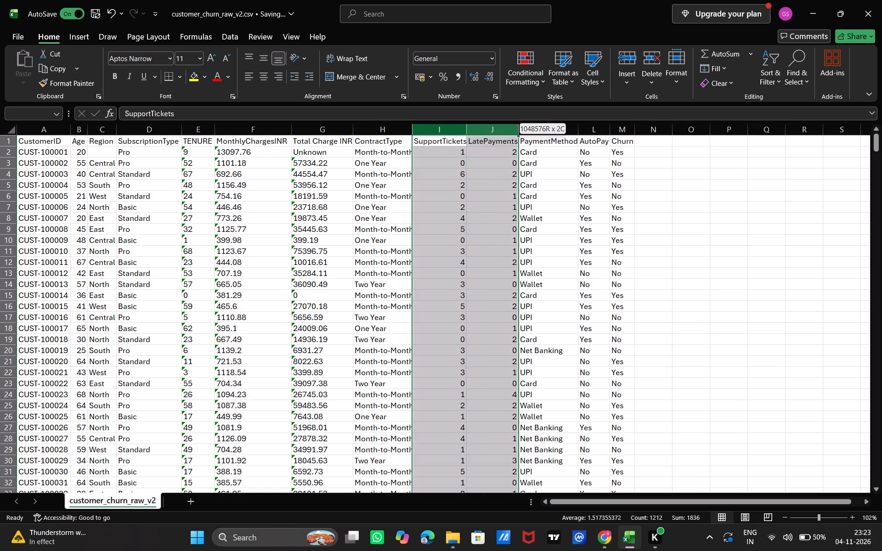
left_click_drag(475, 133, 475, 132)
left_click(475, 132)
right_click(475, 132)
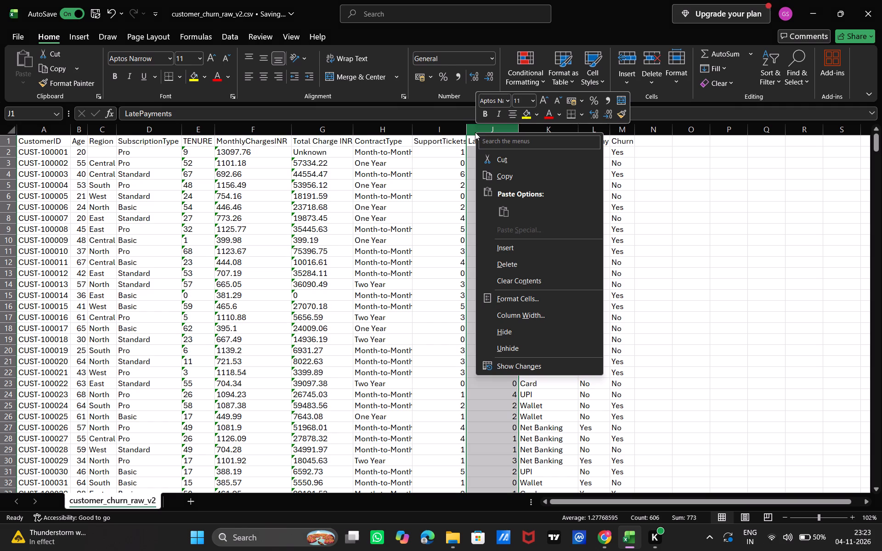
left_click(501, 243)
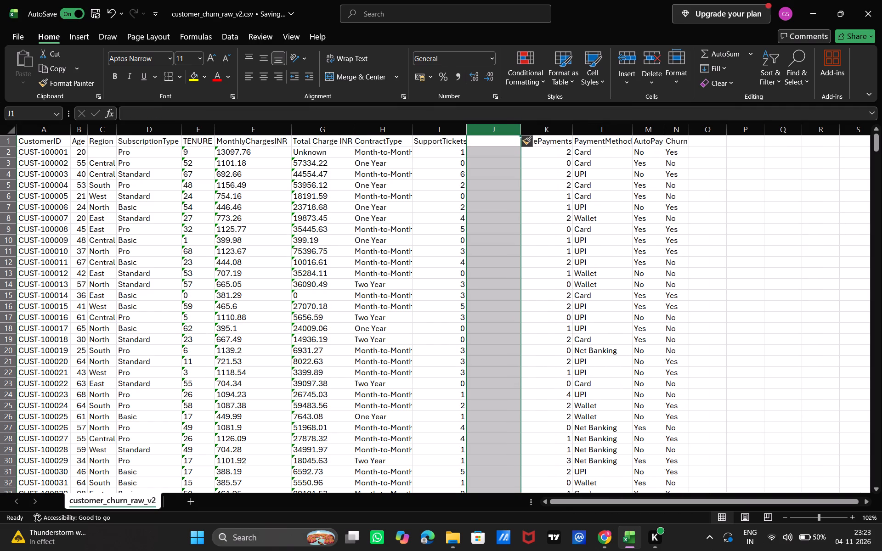
Copy the header text SupportTickets from I1 into J1 of the new blank column.
left_click(420, 140)
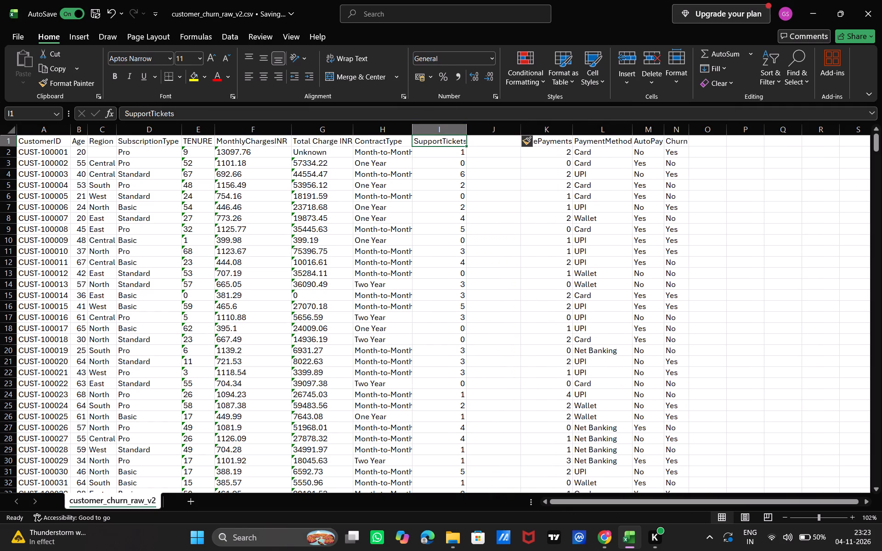
left_click_drag(418, 141, 454, 142)
left_click(454, 142)
double_click(454, 142)
left_click_drag(464, 142, 431, 146)
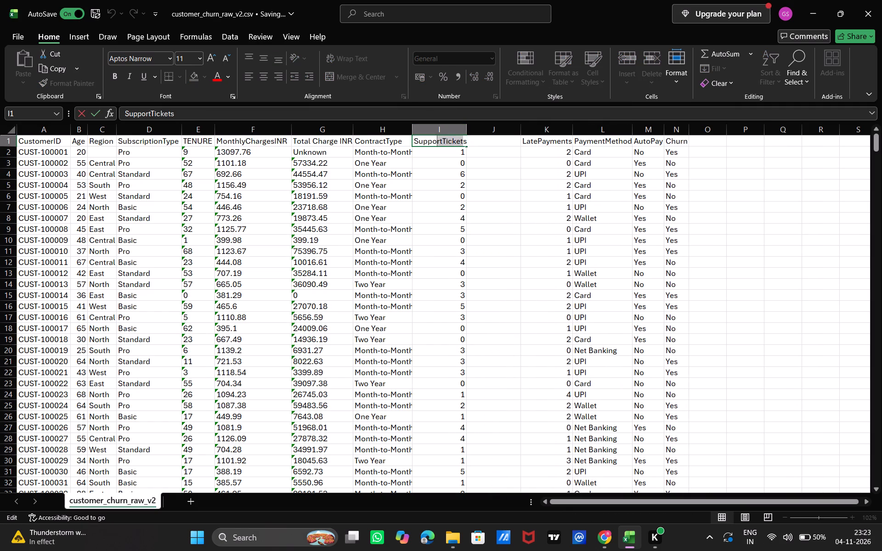
left_click_drag(431, 146, 430, 152)
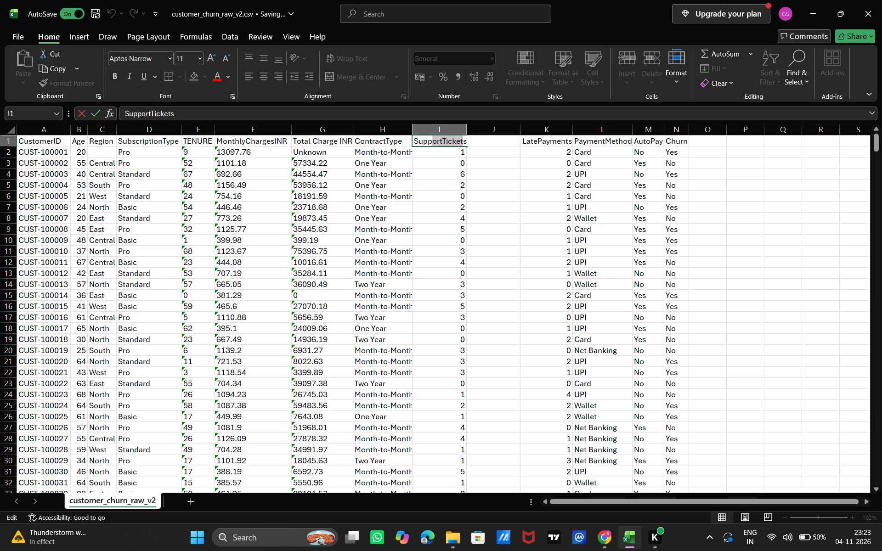
left_click_drag(430, 152, 407, 154)
left_click(407, 154)
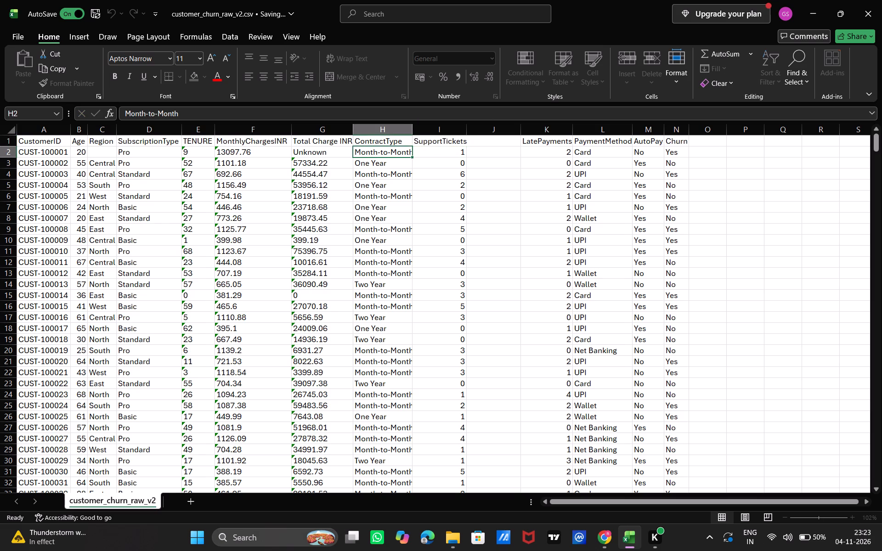
double_click(416, 143)
left_click_drag(416, 143, 468, 143)
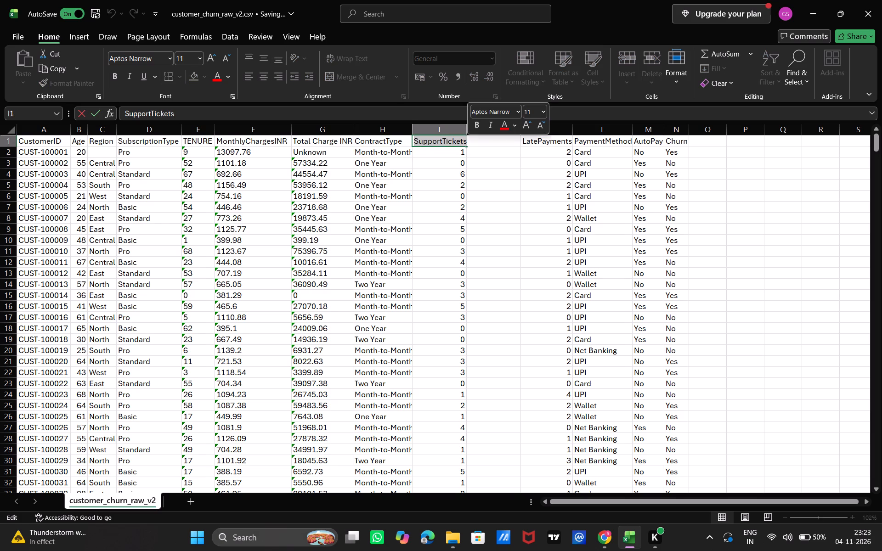
key("ctrl+c")
left_click(486, 143)
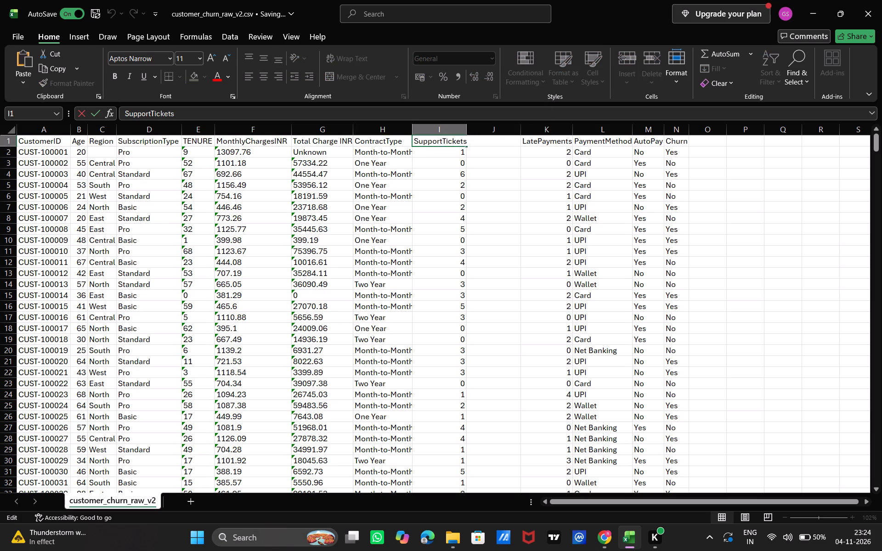
double_click(486, 143)
left_click(486, 143)
left_click(486, 143)
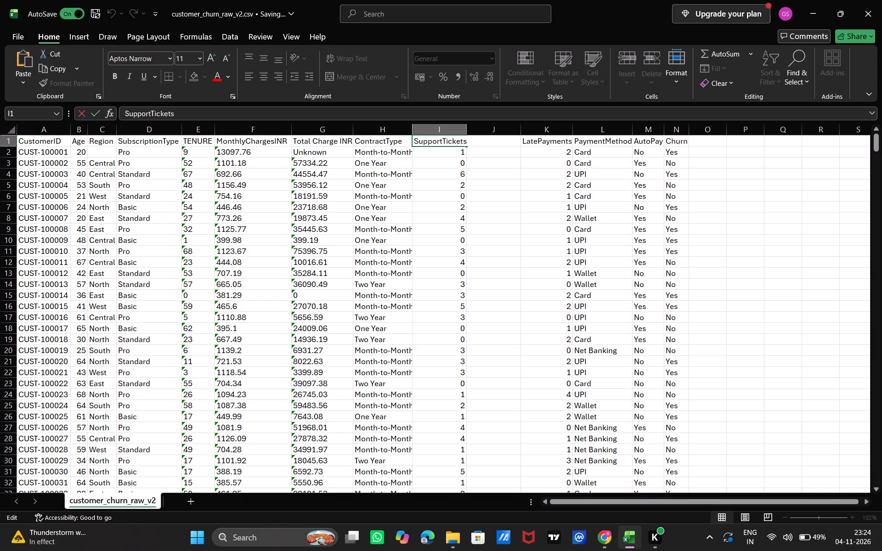
left_click_drag(494, 128, 492, 144)
left_click(492, 144)
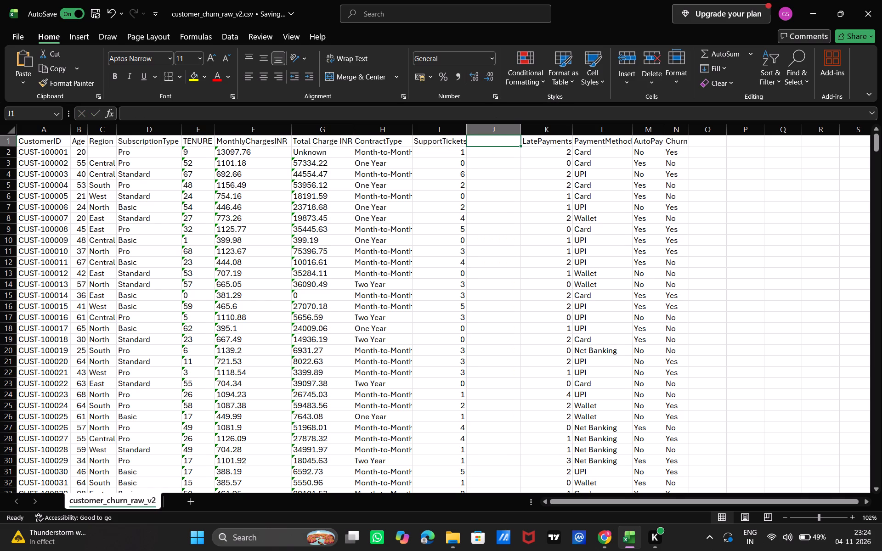
key("ctrl+v")
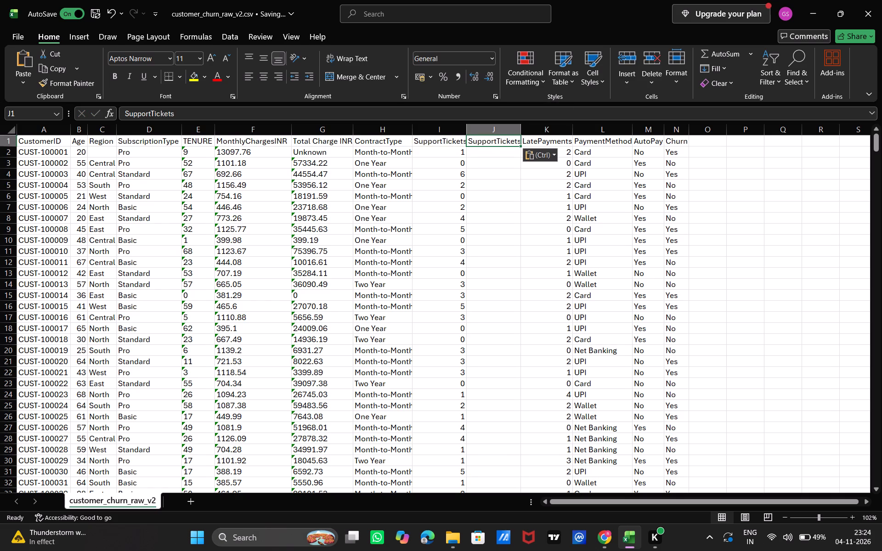
Widen the new SupportTickets column J slightly to fit its header.
left_click_drag(521, 135, 526, 135)
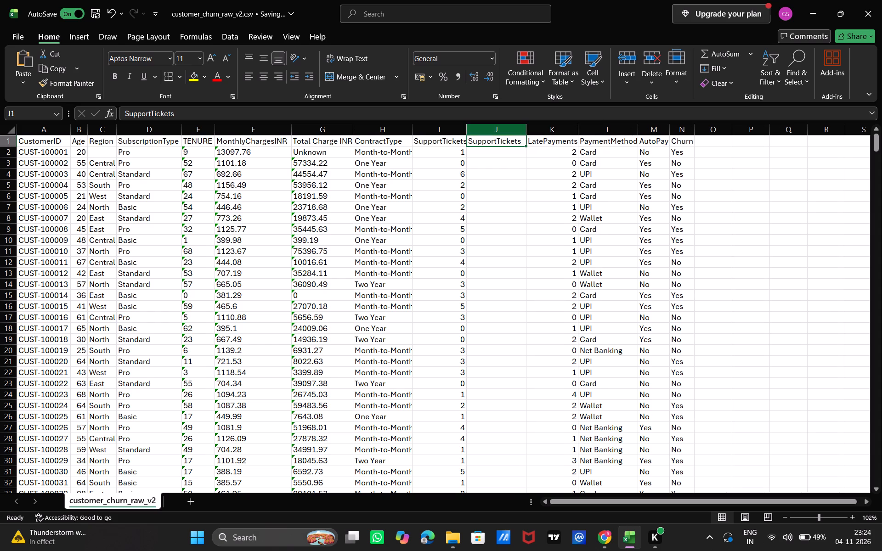
double_click(509, 132)
Enter PROPER(I2) in cell J2 under the new SupportTickets header.
left_click(486, 153)
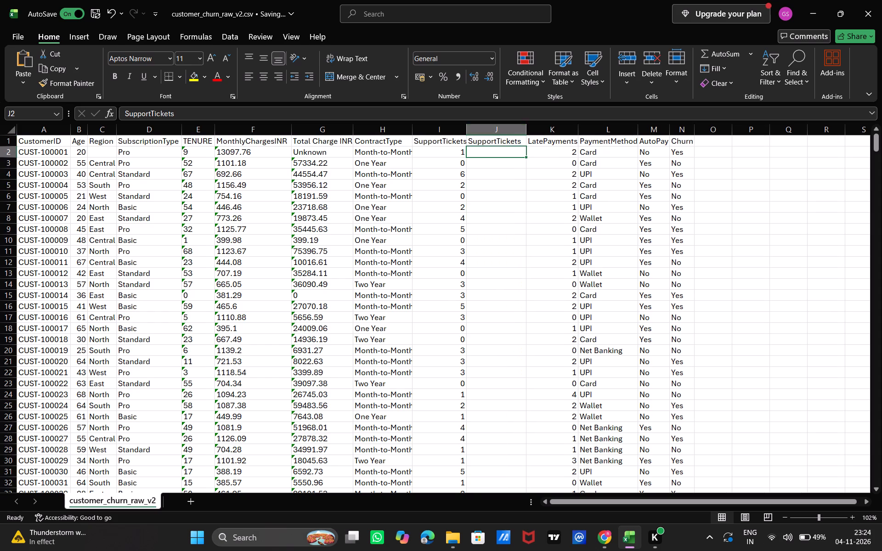
type("PROPER")
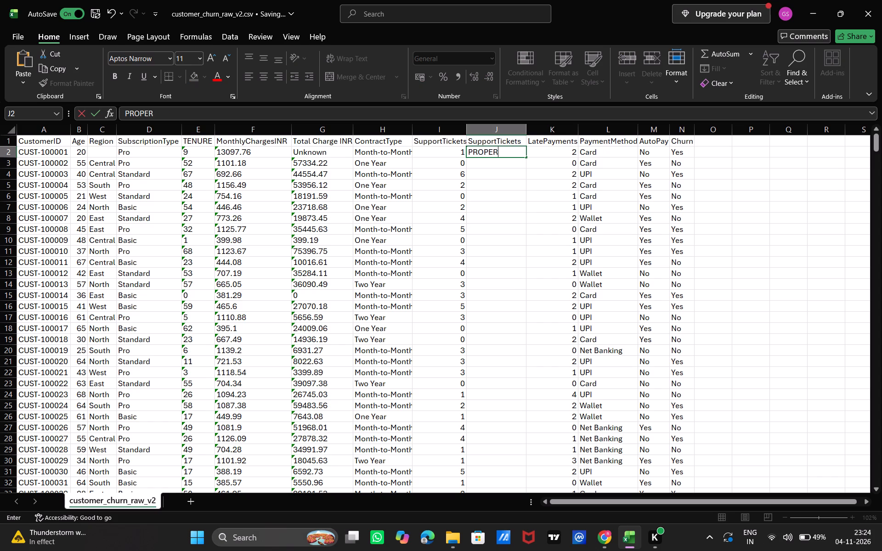
key("shift+parenleft")
key("shift+i")
key("BackSpace")
key("shift+i")
key("BackSpace")
key("i")
key("2")
key("shift+parenright")
key("Return")
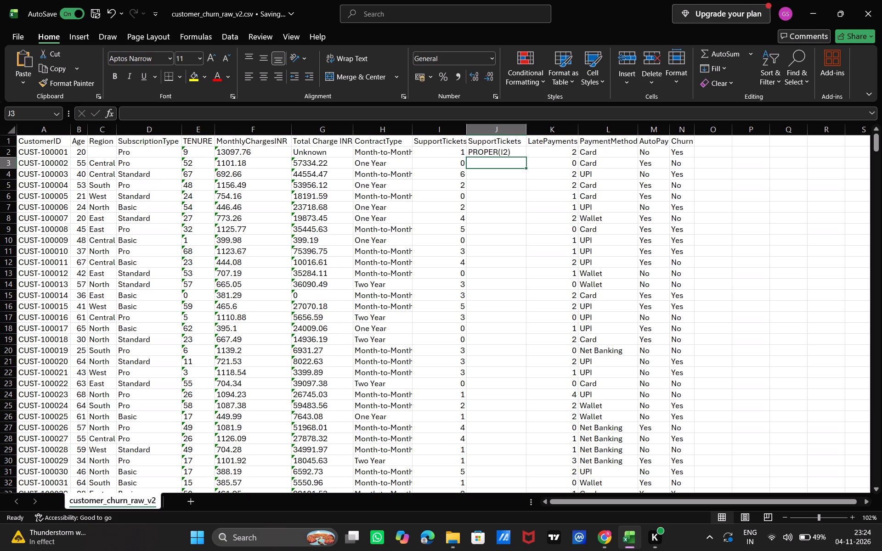
Add a leading equals sign to the J2 entry so it becomes the formula =PROPER(I2).
left_click(520, 152)
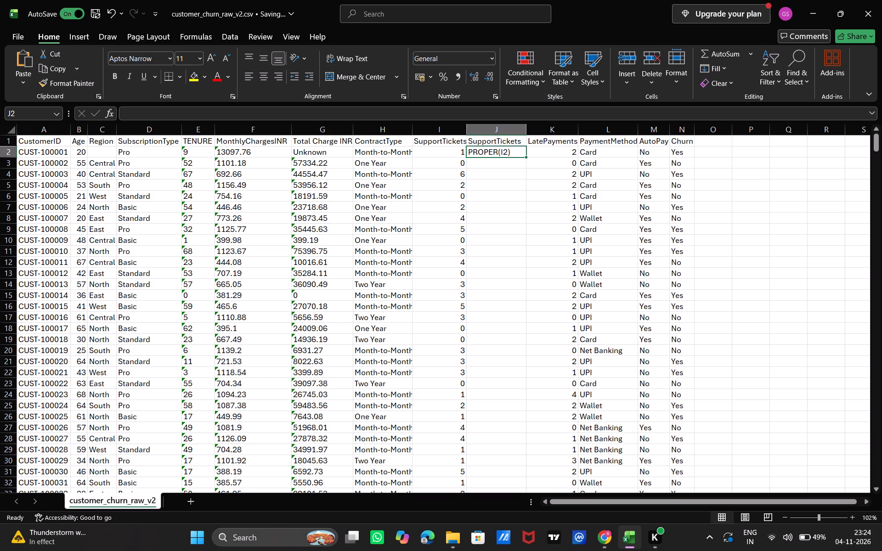
left_click(520, 152)
double_click(474, 153)
left_click(472, 153)
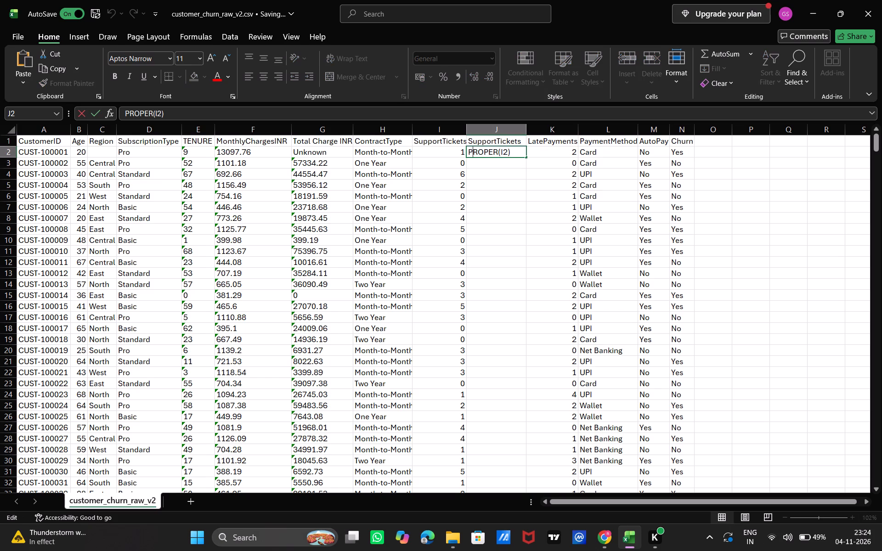
key("Left")
key("equal")
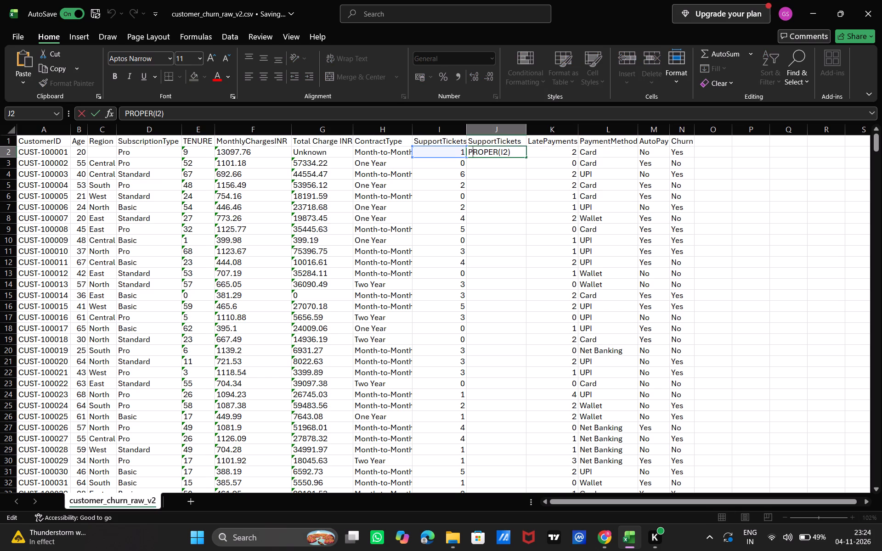
key("Return")
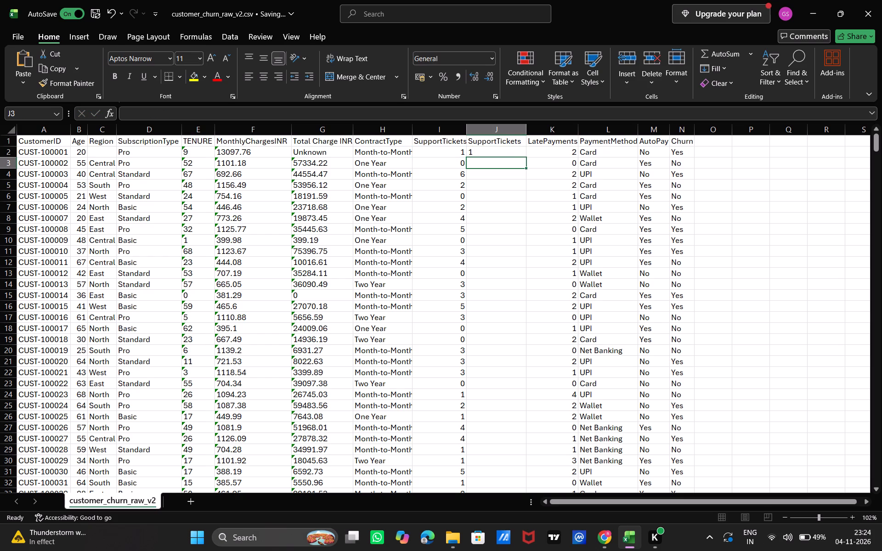
Wrap the J2 formula in TRIM so it reads =TRIM(PROPER(I2)).
left_click(481, 150)
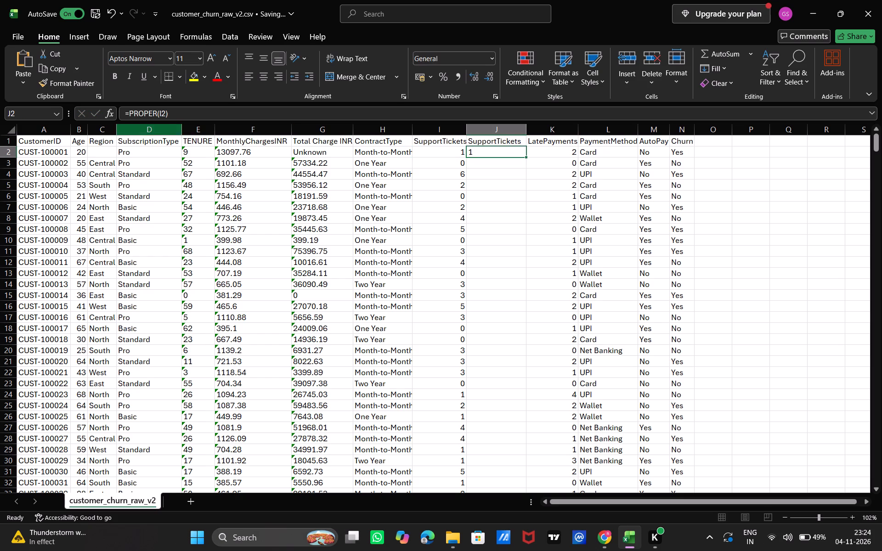
left_click(127, 113)
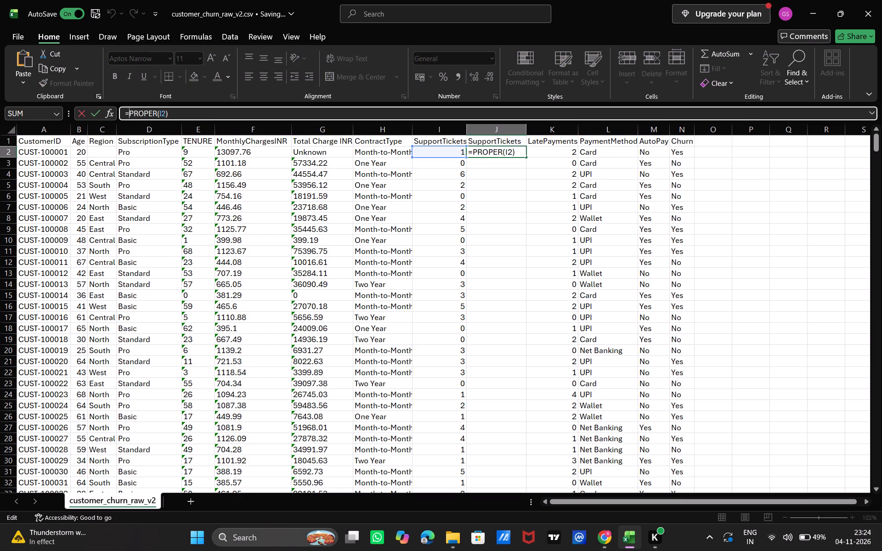
type("TRIM")
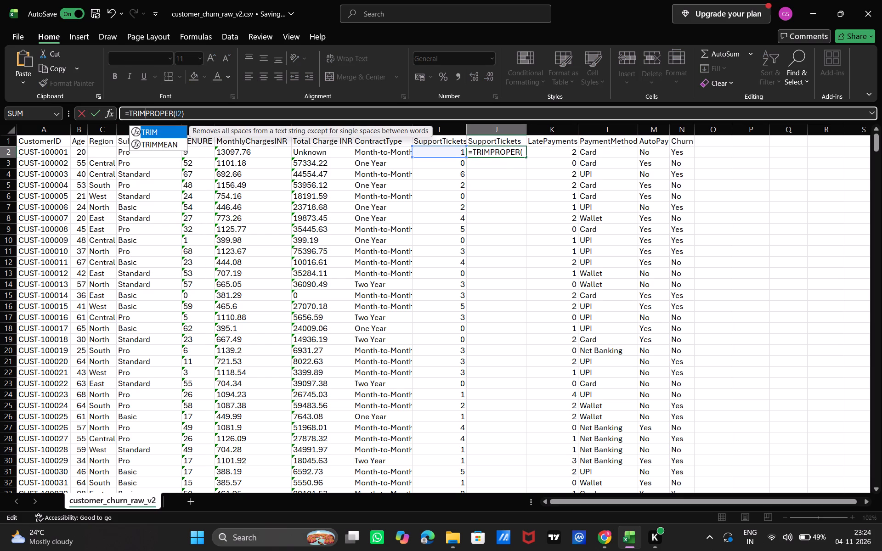
key("shift+parenleft")
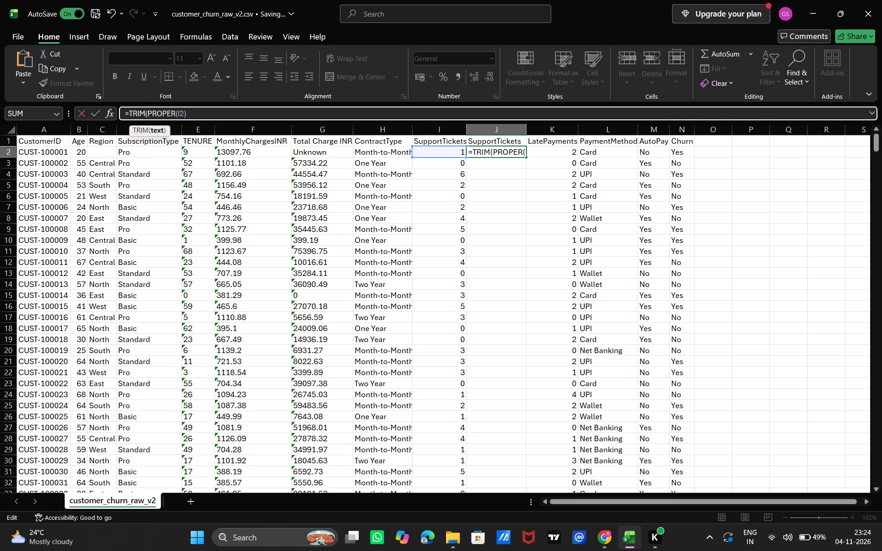
left_click(198, 111)
double_click(198, 111)
key("shift+parenright")
key("Return")
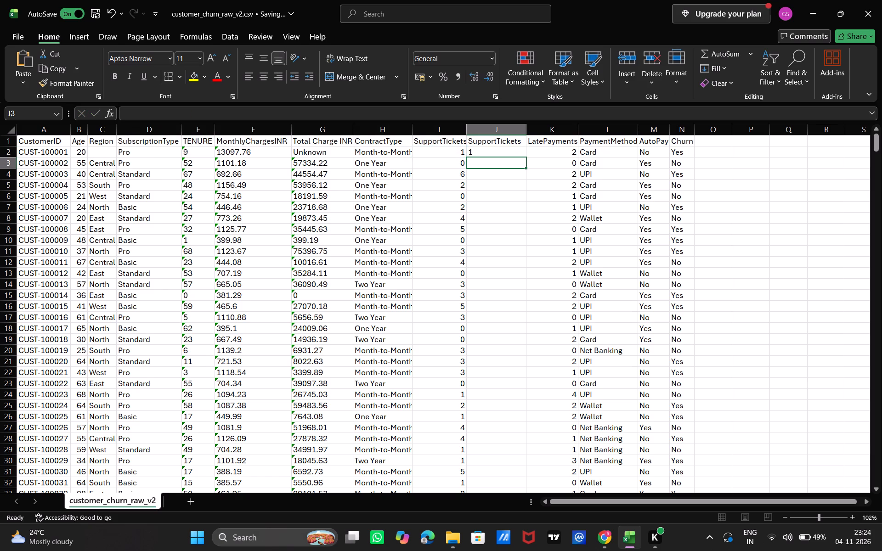
Fill the TRIM/PROPER formula from J2 down column J to the last data row, 606.
left_click(491, 152)
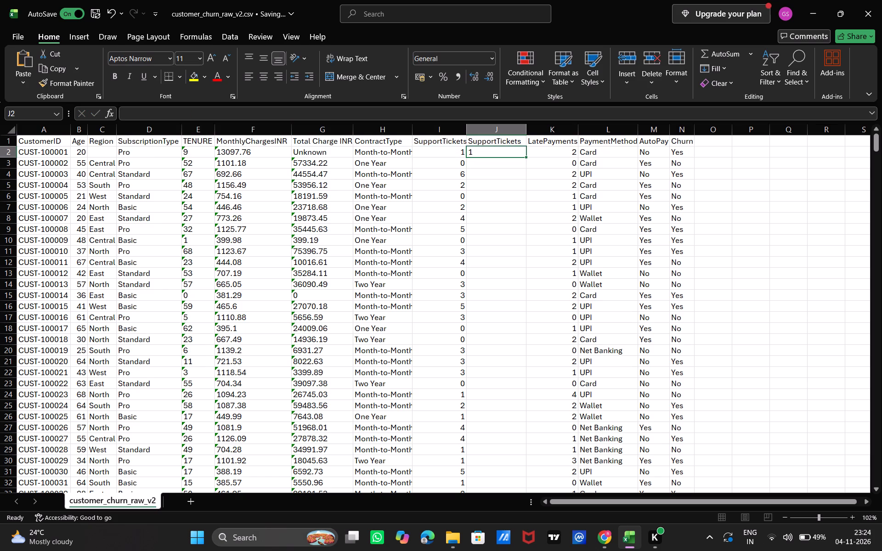
left_click_drag(526, 157, 548, 260)
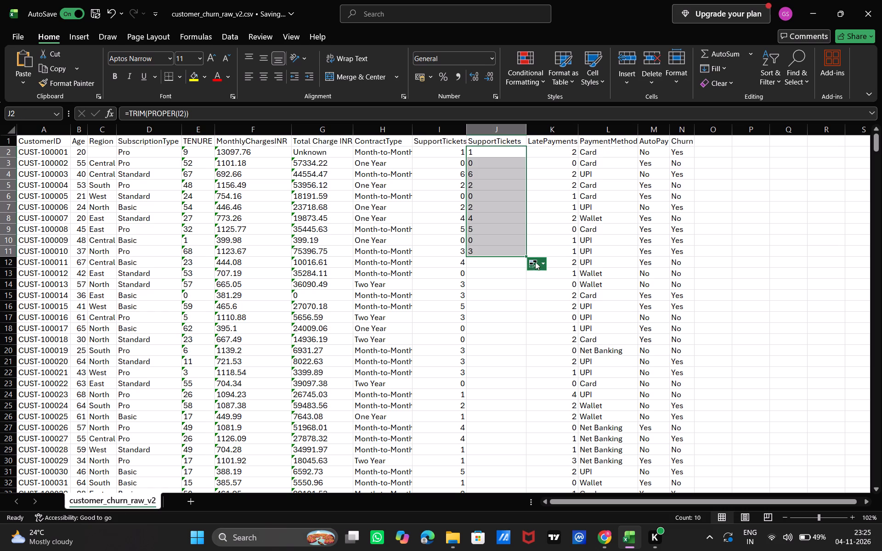
left_click(531, 264)
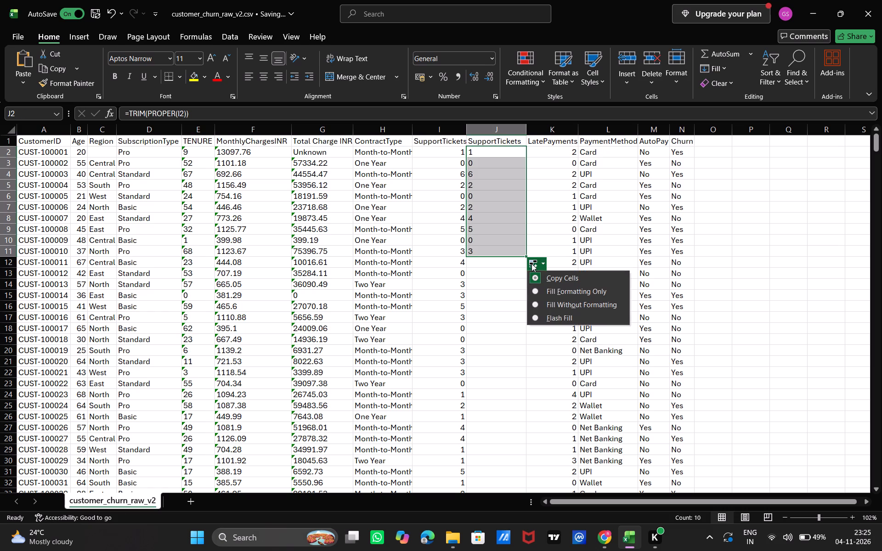
left_click(565, 276)
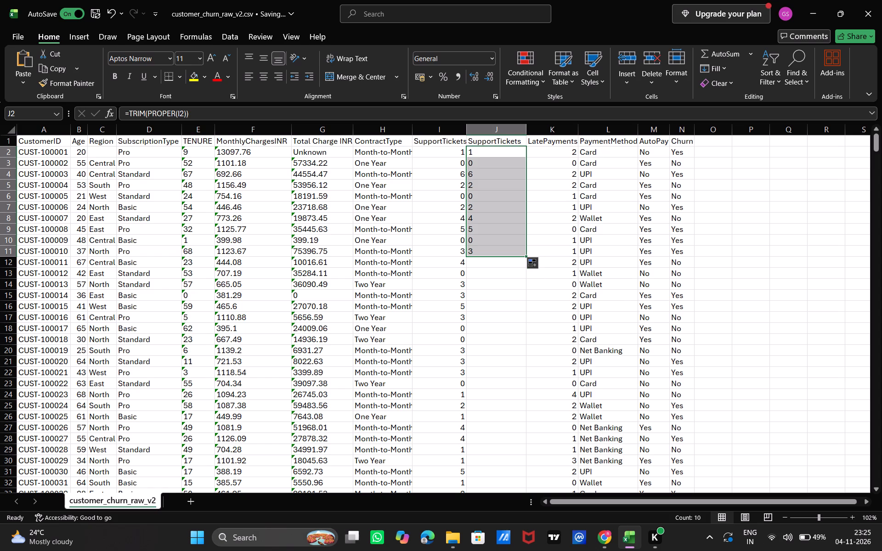
left_click(527, 259)
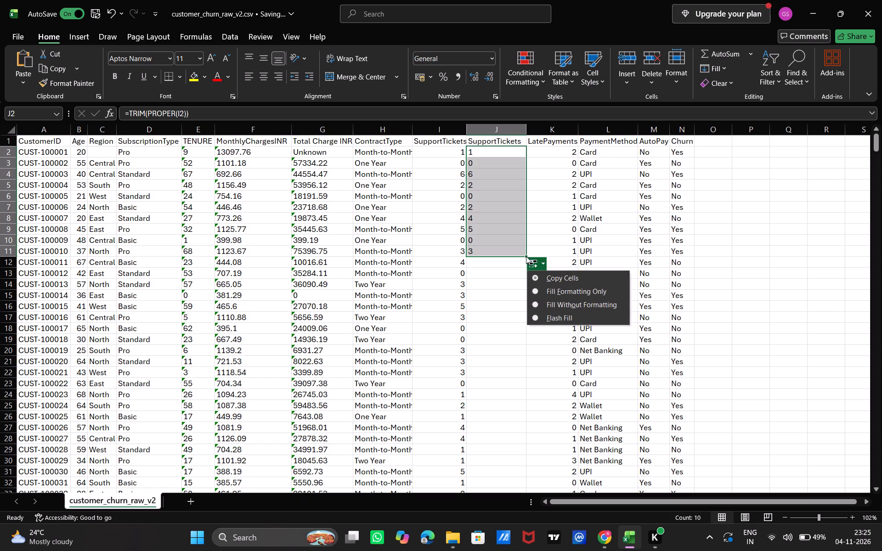
left_click_drag(526, 257, 552, 370)
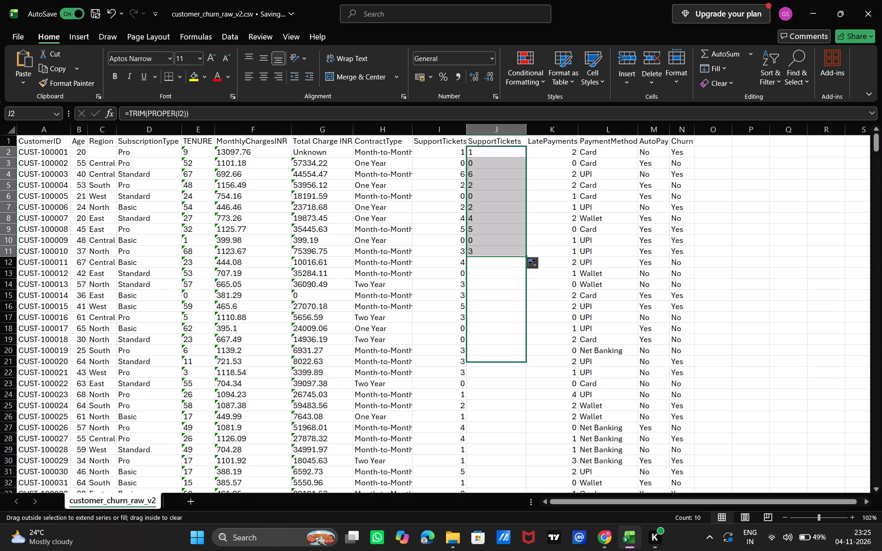
left_click_drag(552, 370, 565, 550)
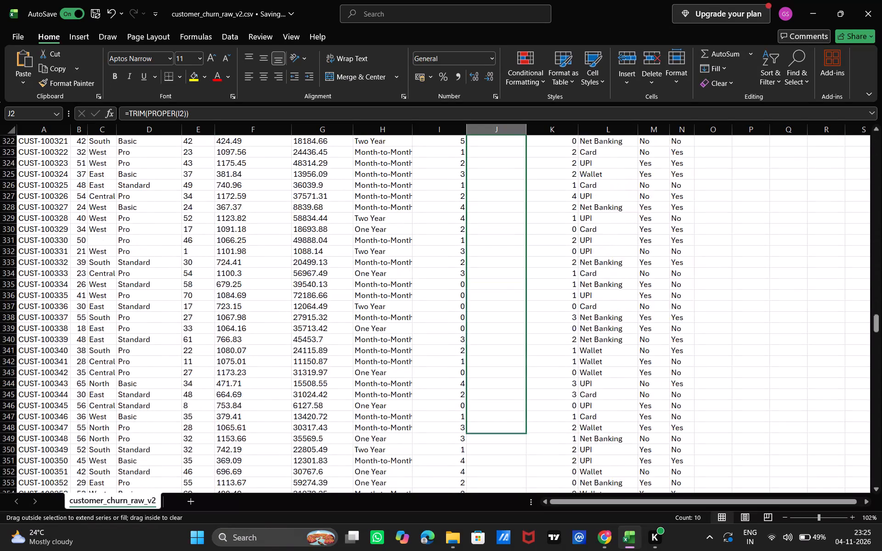
left_click_drag(565, 550, 583, 546)
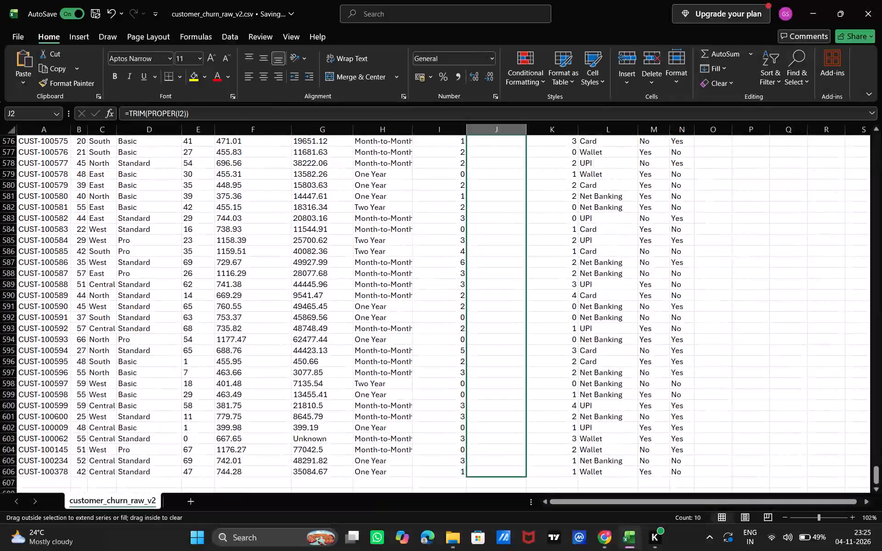
left_click_drag(583, 546, 543, 422)
left_click(764, 393)
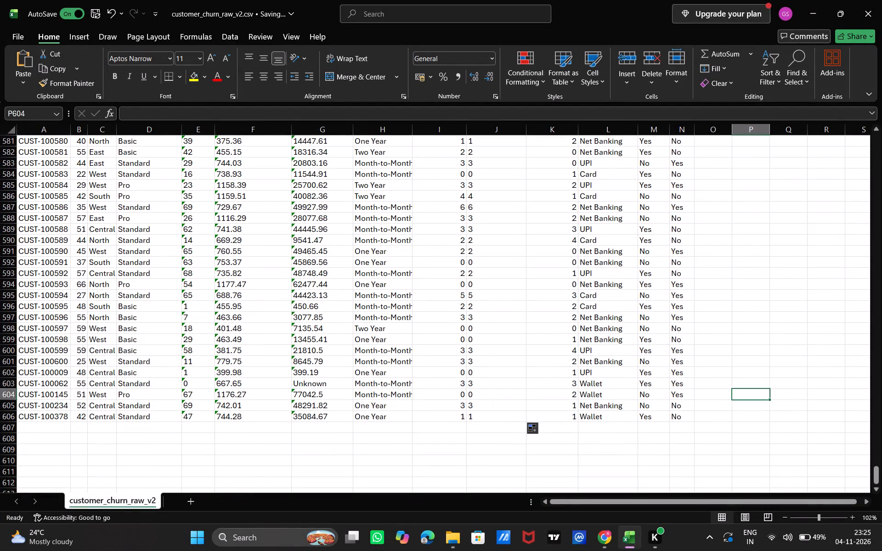
Copy the new SupportTickets column J and paste it over itself as values only.
scroll(443, 305, "up", 15)
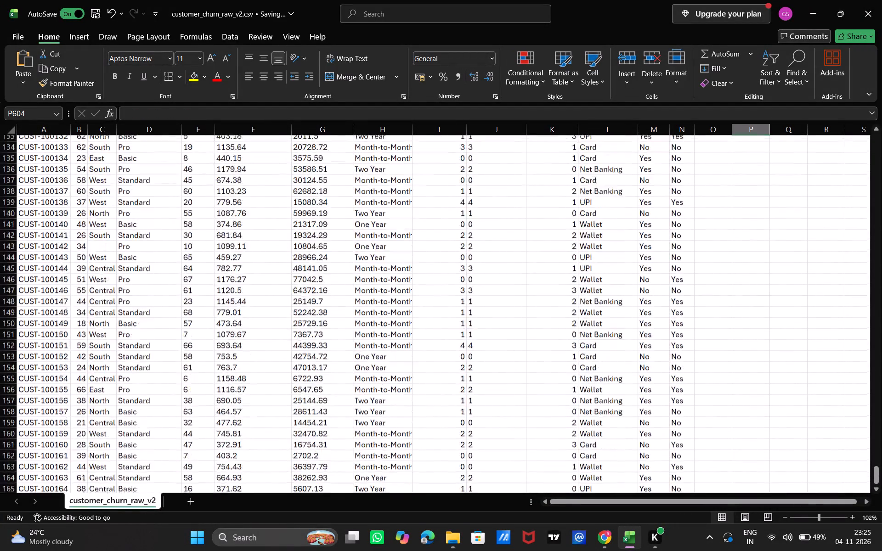
scroll(443, 305, "up", 6)
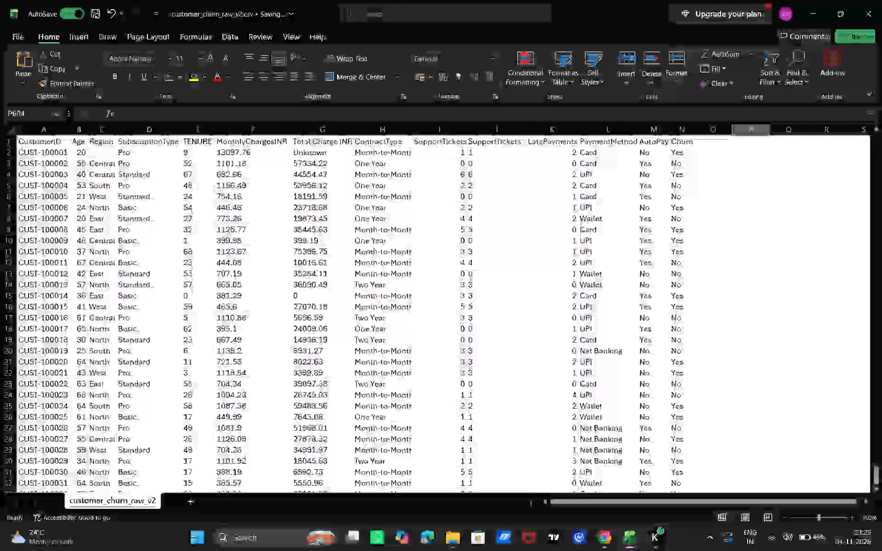
left_click(509, 143)
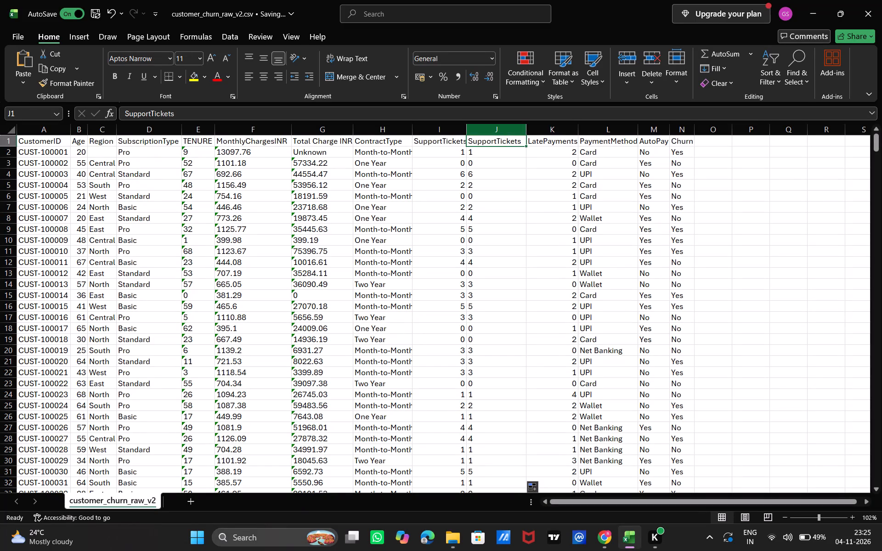
double_click(507, 132)
key("ctrl+c")
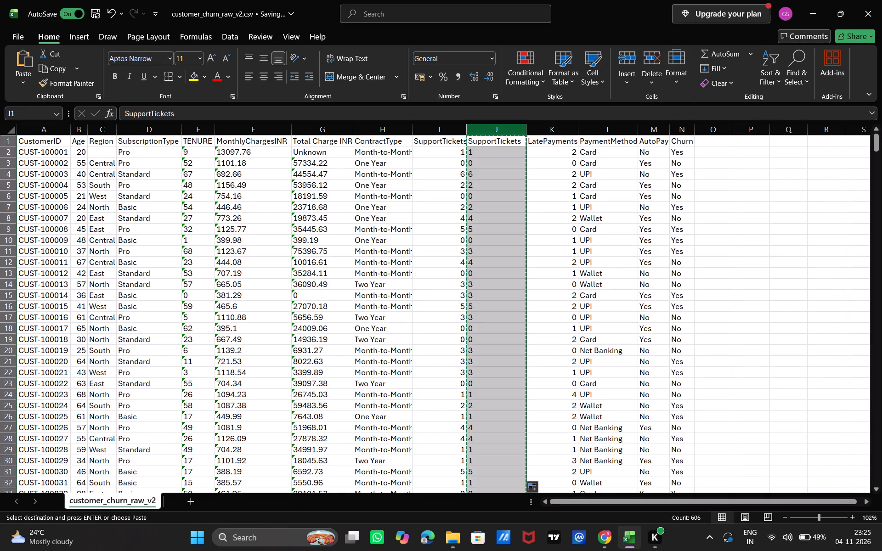
left_click(21, 79)
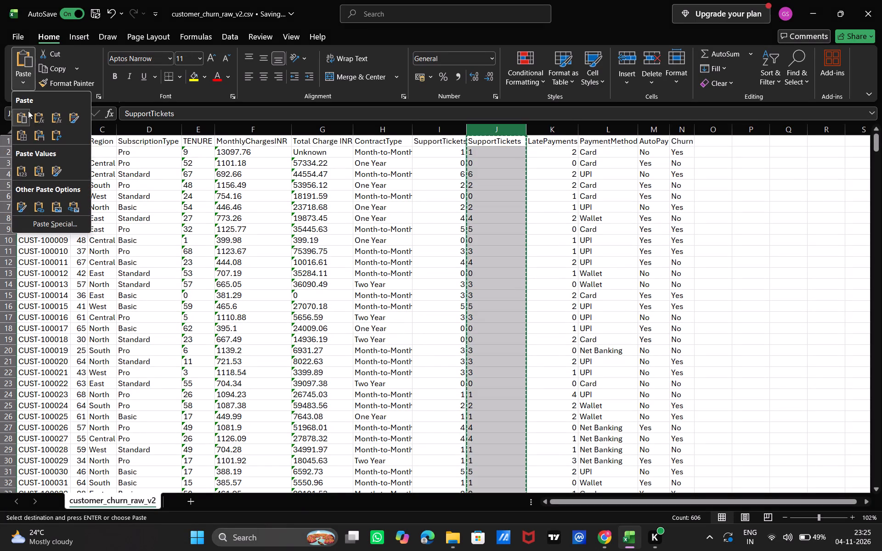
left_click(22, 171)
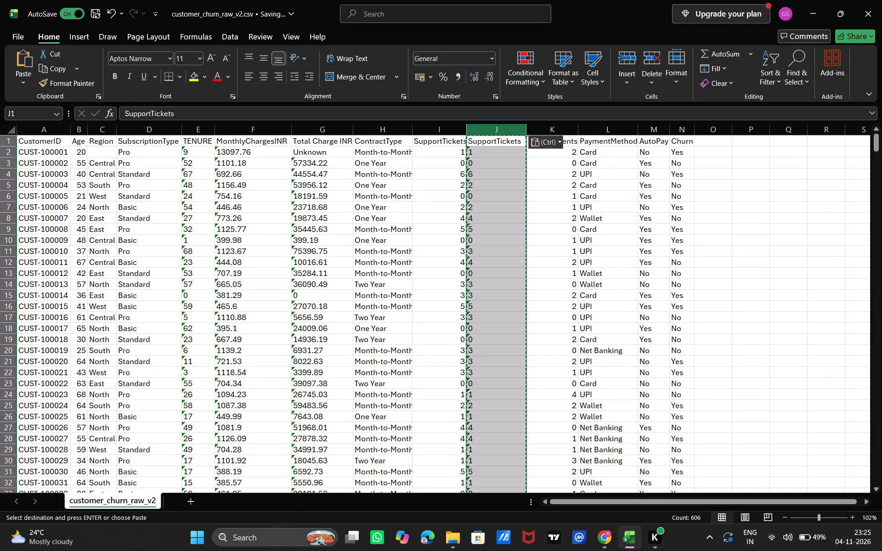
Delete the original SupportTickets column I, keeping the cleaned values-only copy beside it.
double_click(448, 130)
right_click(448, 130)
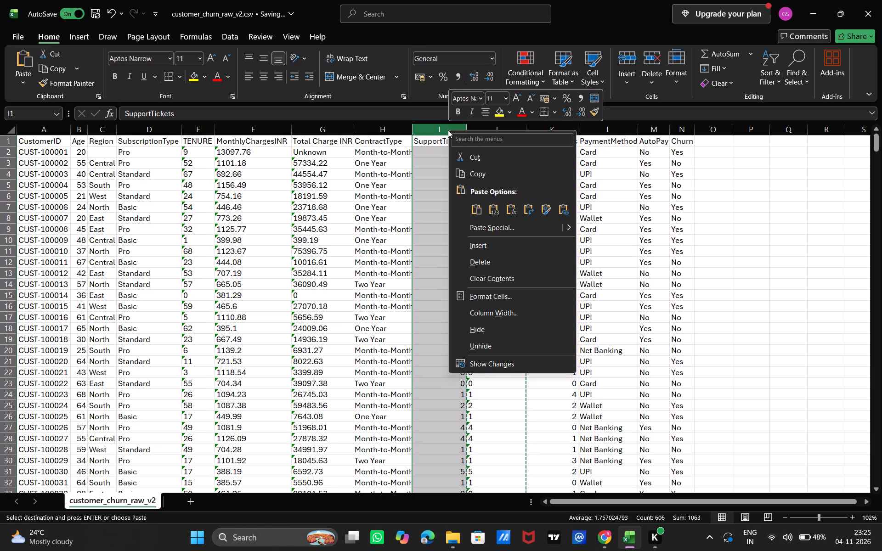
left_click(496, 260)
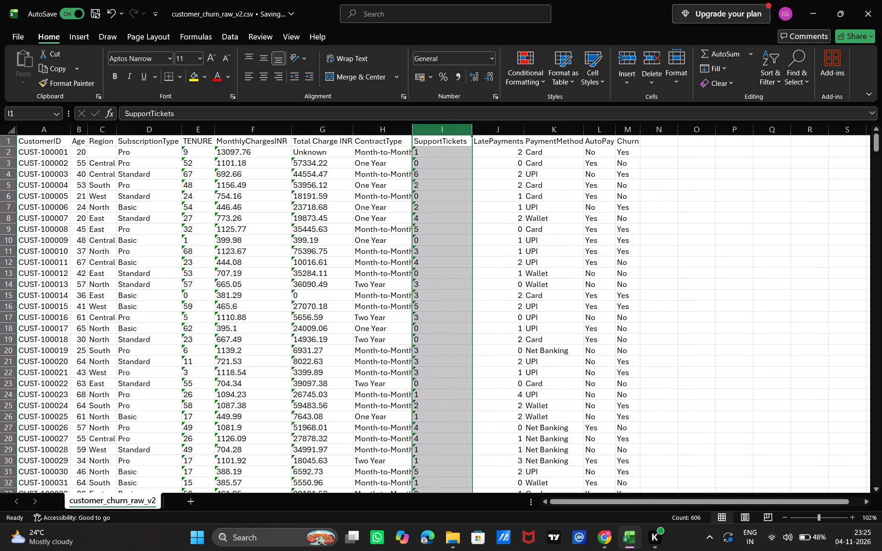
Adjust the width of the cleaned SupportTickets column I so it fits its header text closely.
left_click(472, 136)
left_click_drag(472, 135, 459, 135)
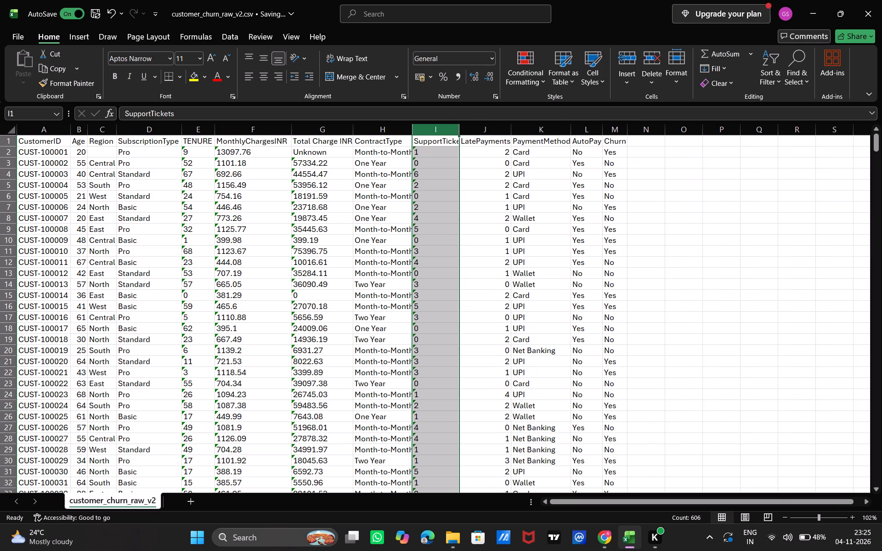
left_click(459, 135)
left_click_drag(460, 136, 463, 135)
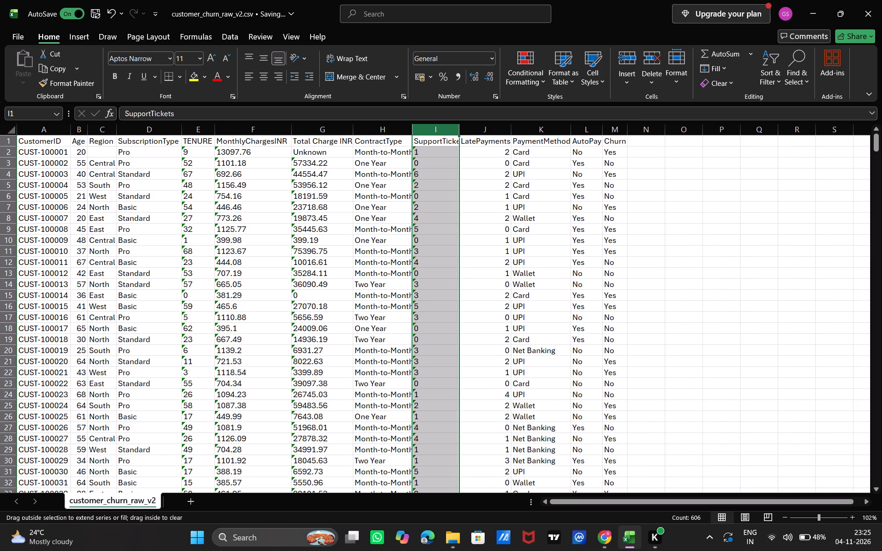
left_click_drag(463, 135, 458, 131)
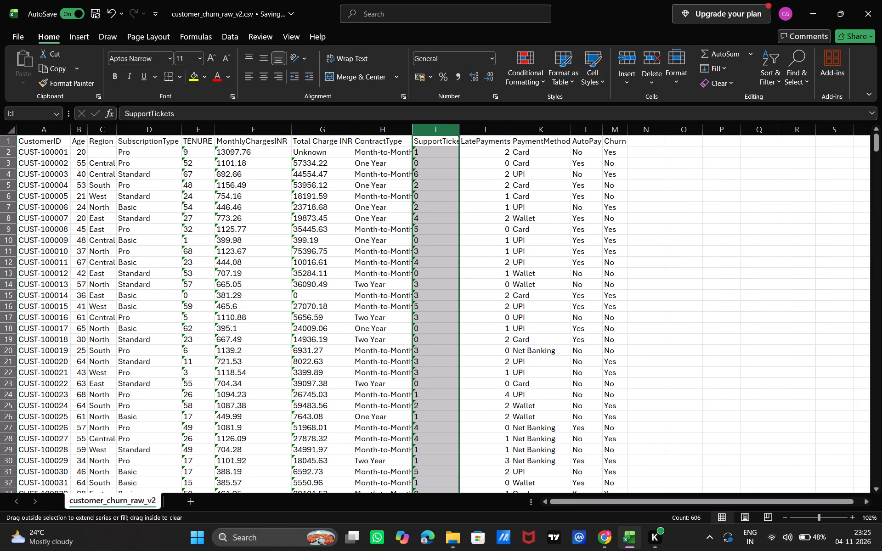
left_click_drag(458, 134, 469, 132)
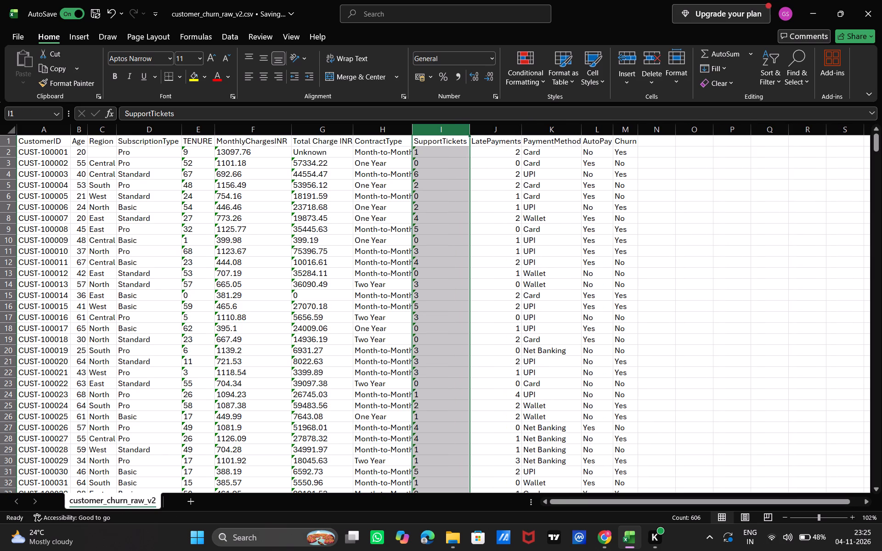
left_click(850, 193)
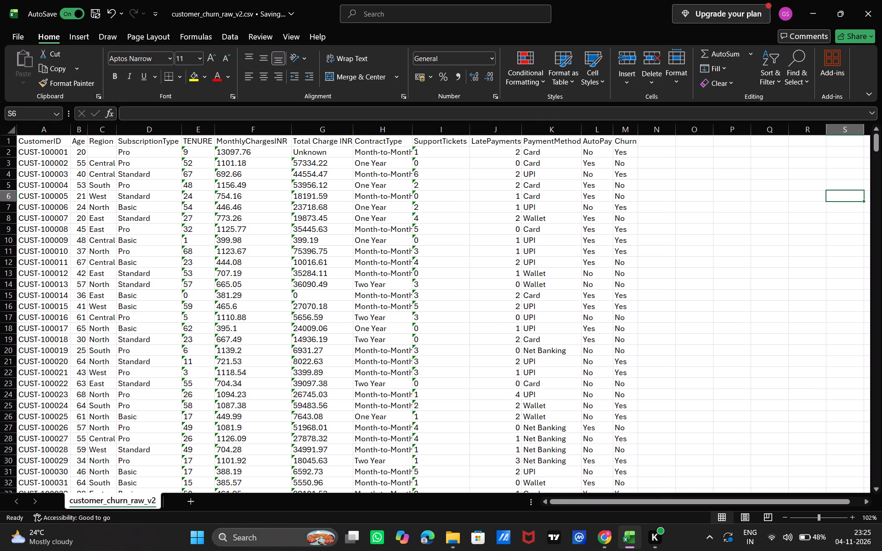
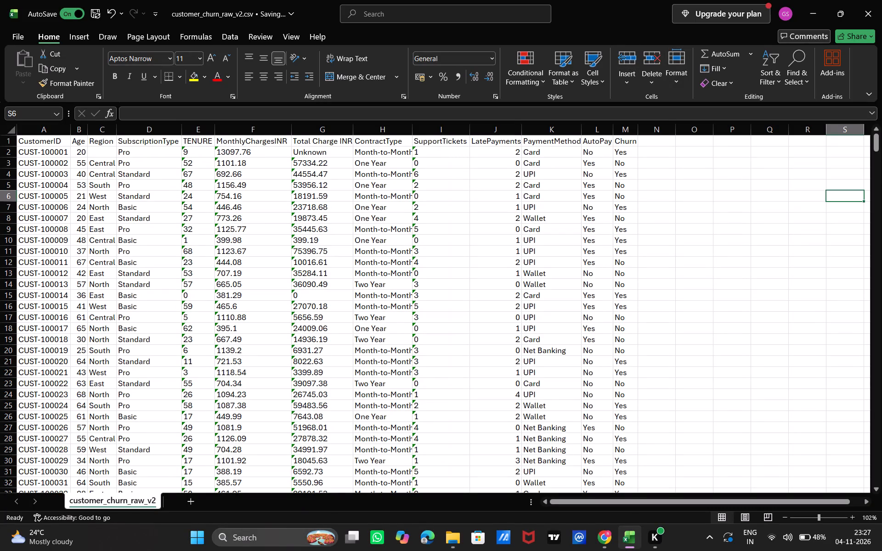
Remove duplicate records based on a CustomerID column selection expanded to the whole data table.
double_click(49, 141)
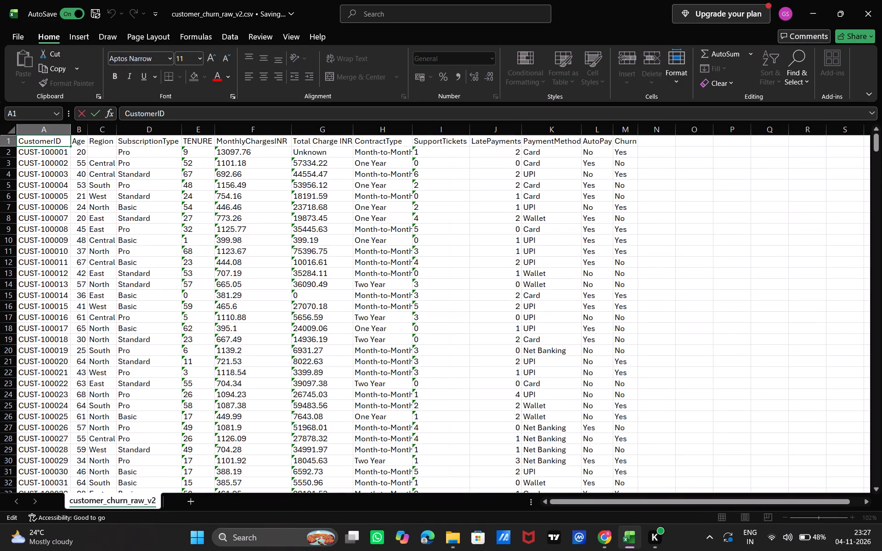
left_click(44, 126)
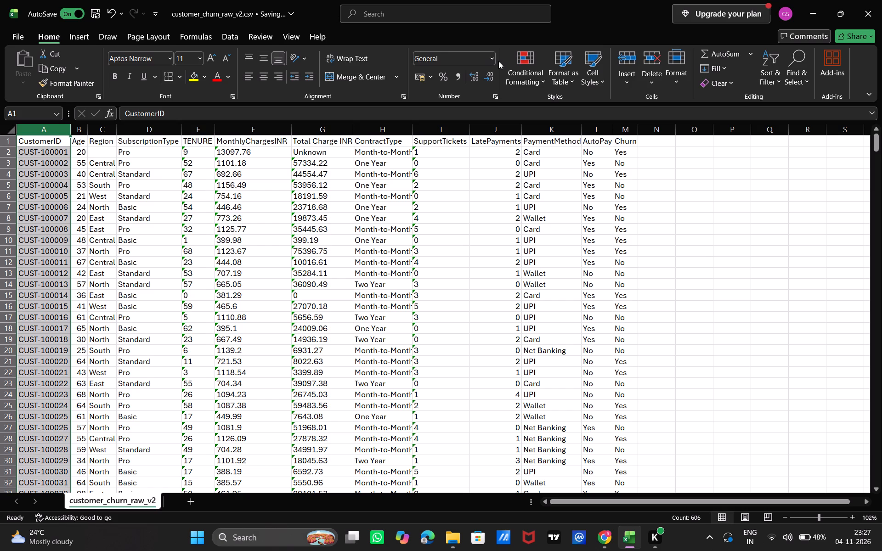
left_click(237, 35)
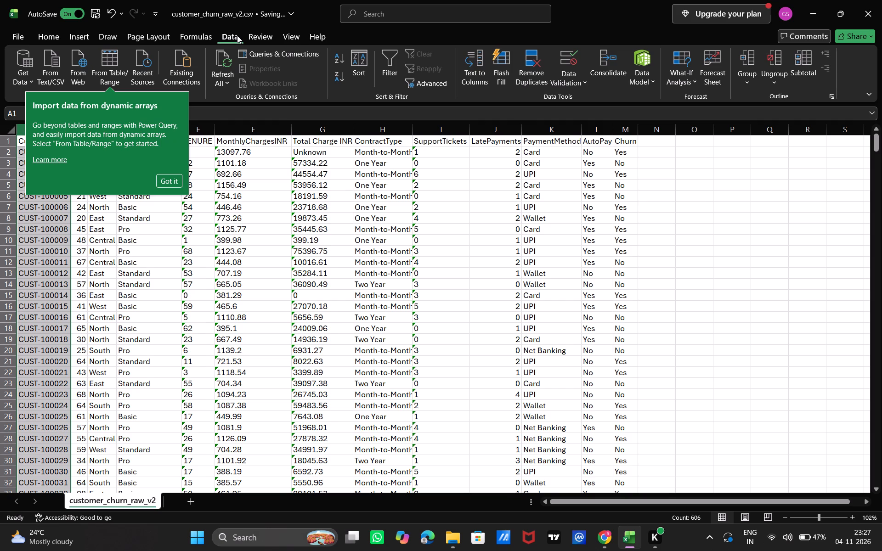
left_click(536, 60)
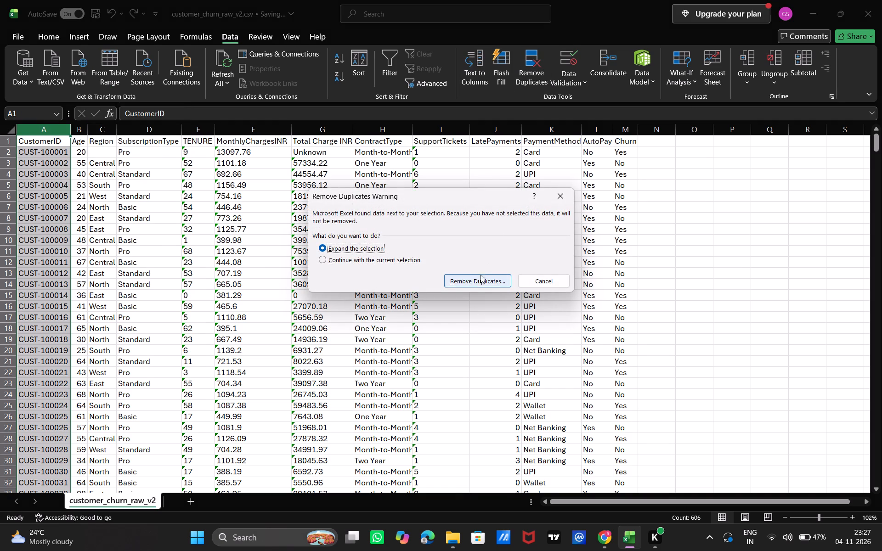
left_click(479, 281)
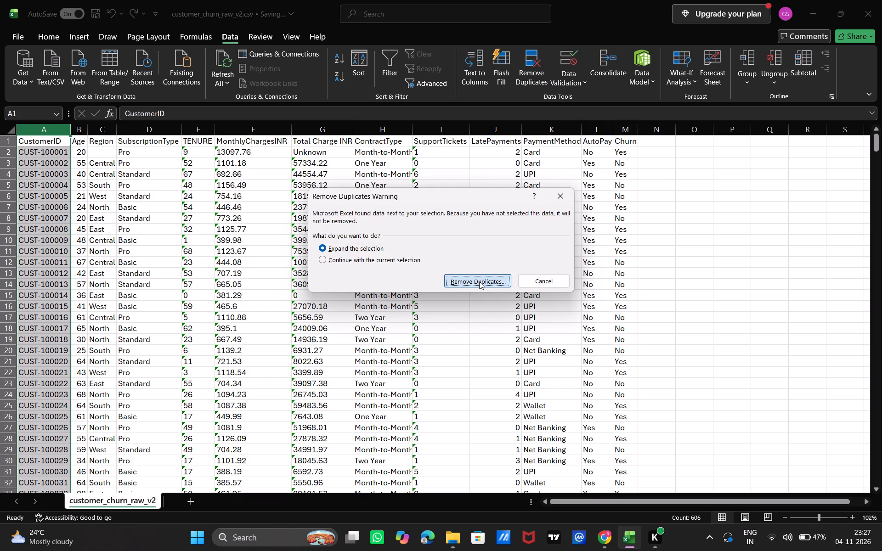
left_click(474, 318)
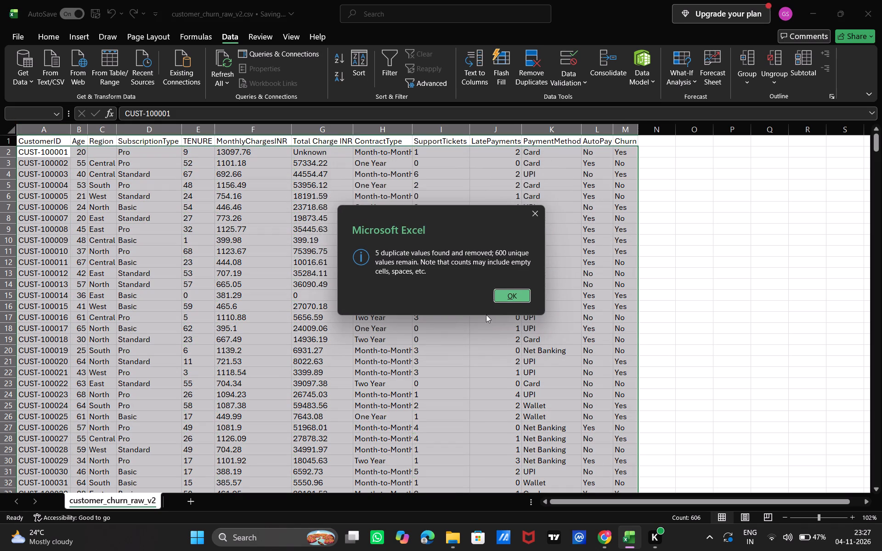
left_click(508, 297)
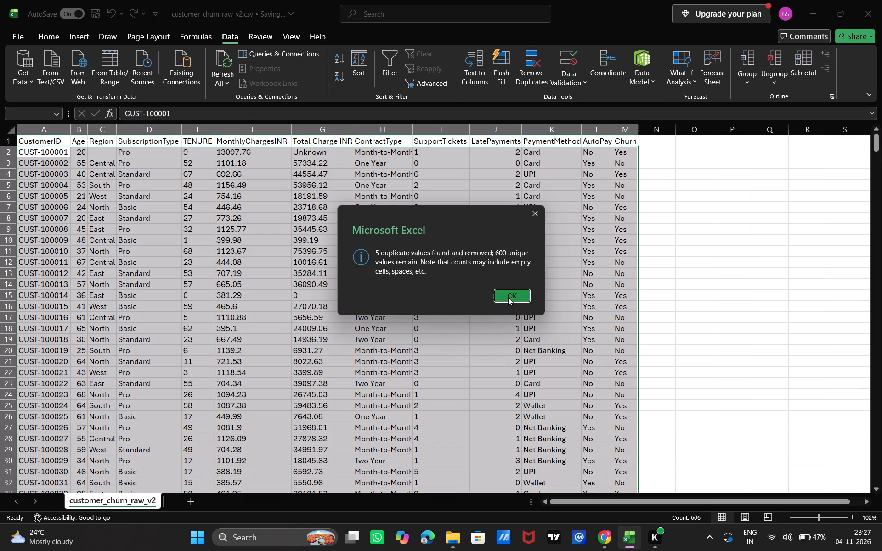
left_click(664, 310)
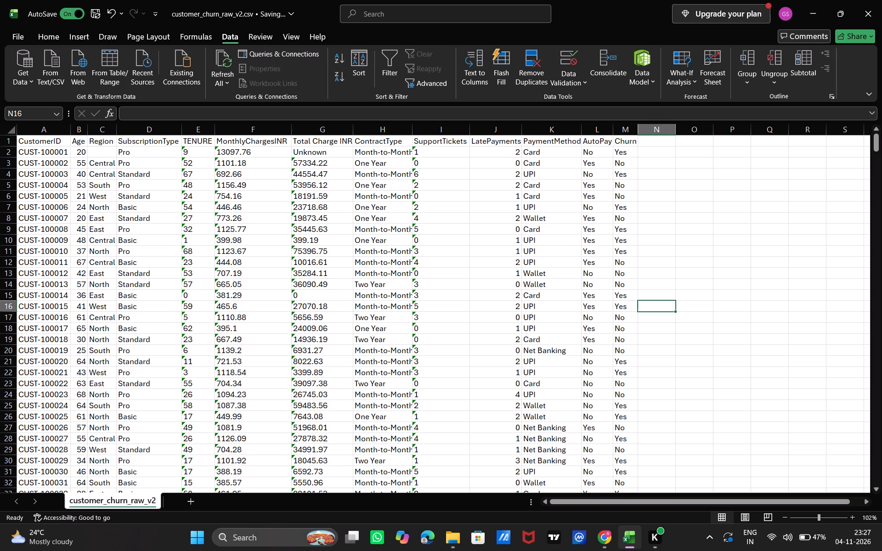
Review the deduplicated customer records down to the last data row, checking all columns for blanks and irregular values, and return to the header row.
scroll(86, 317, "down", 2)
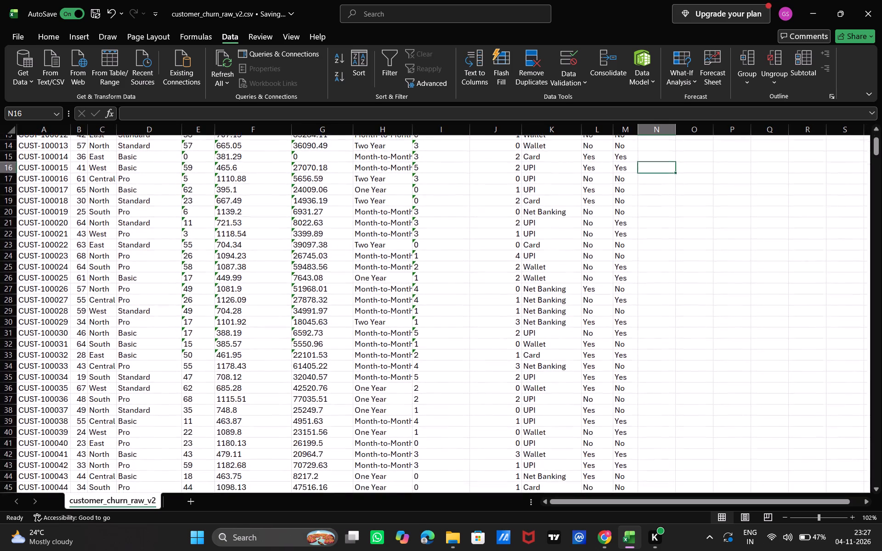
scroll(86, 317, "down", 3)
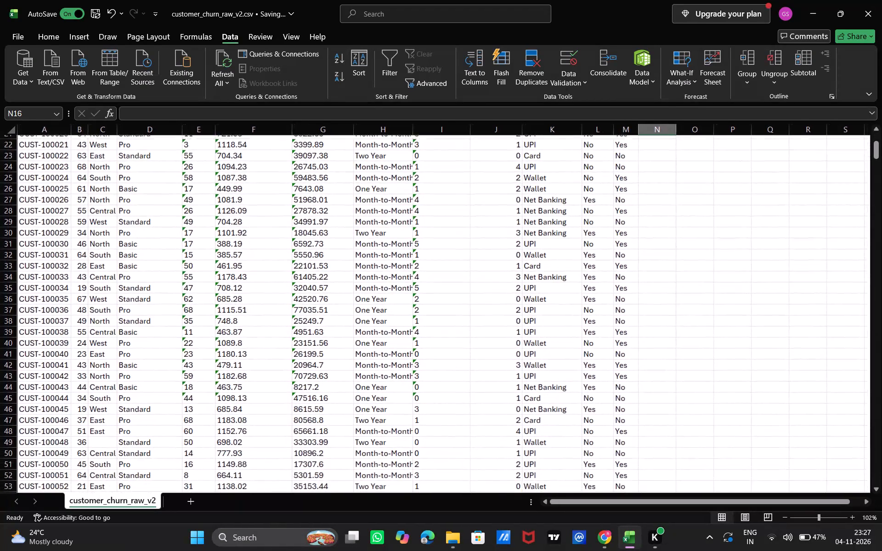
scroll(86, 317, "down", 2)
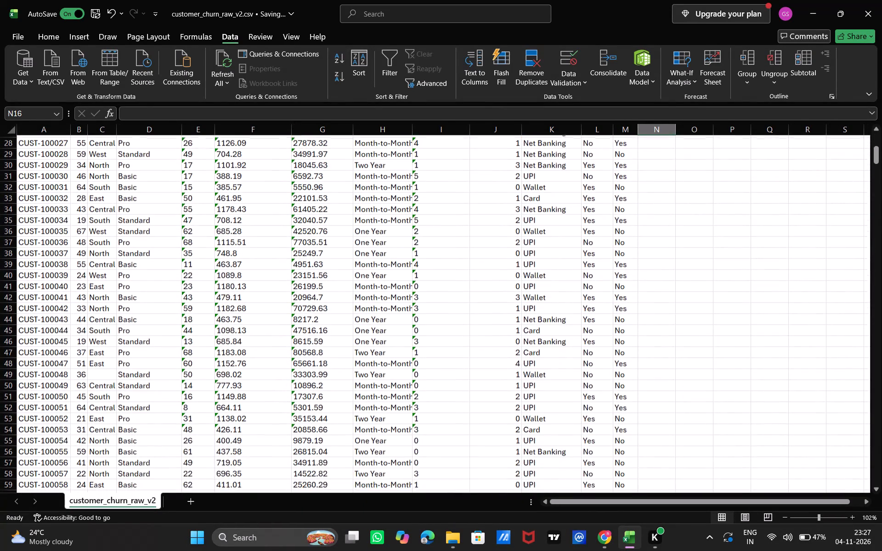
scroll(86, 317, "down", 2)
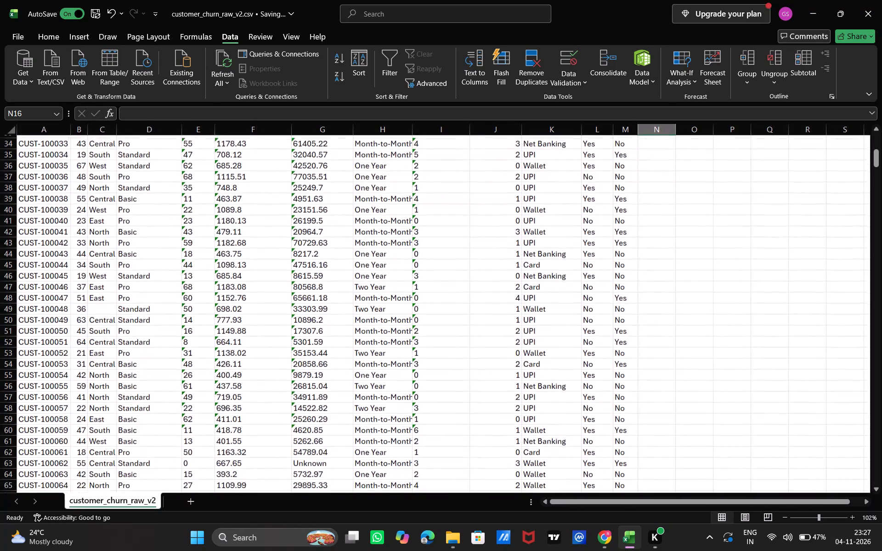
scroll(86, 317, "down", 2)
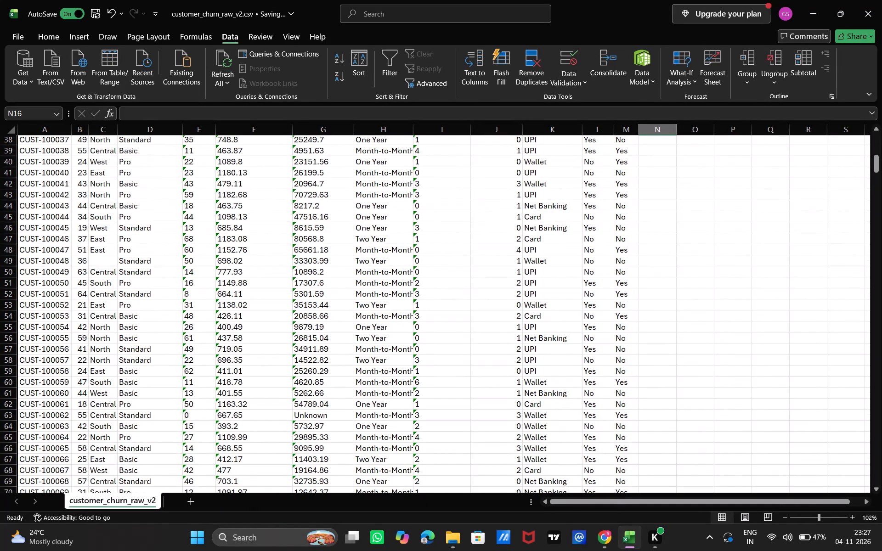
scroll(86, 317, "down", 2)
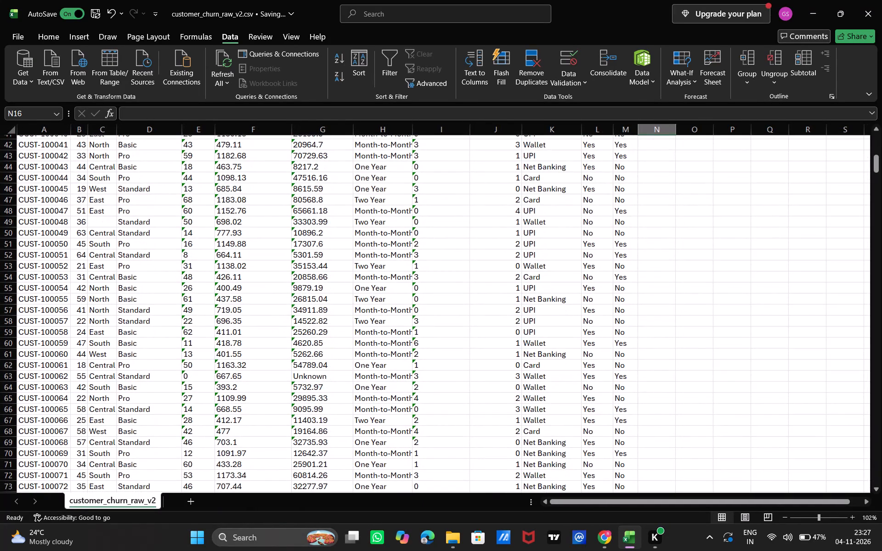
scroll(86, 317, "down", 3)
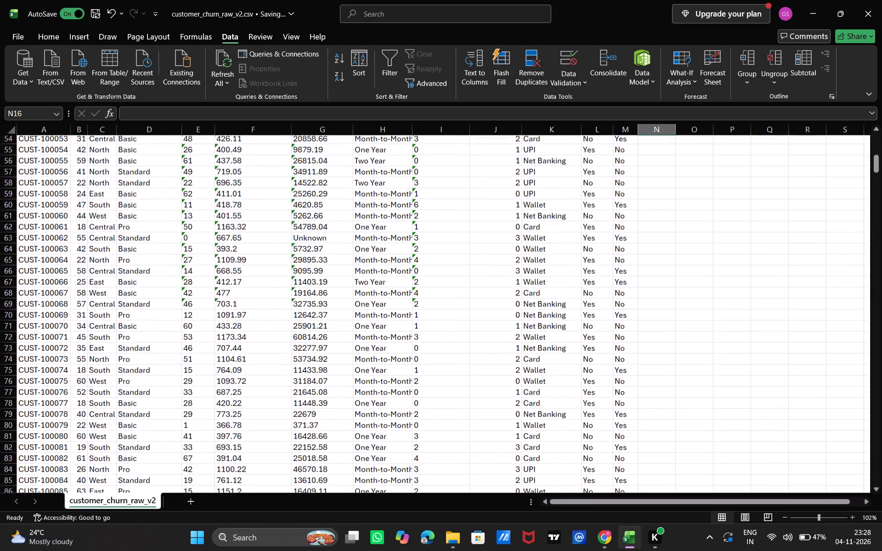
scroll(86, 317, "down", 3)
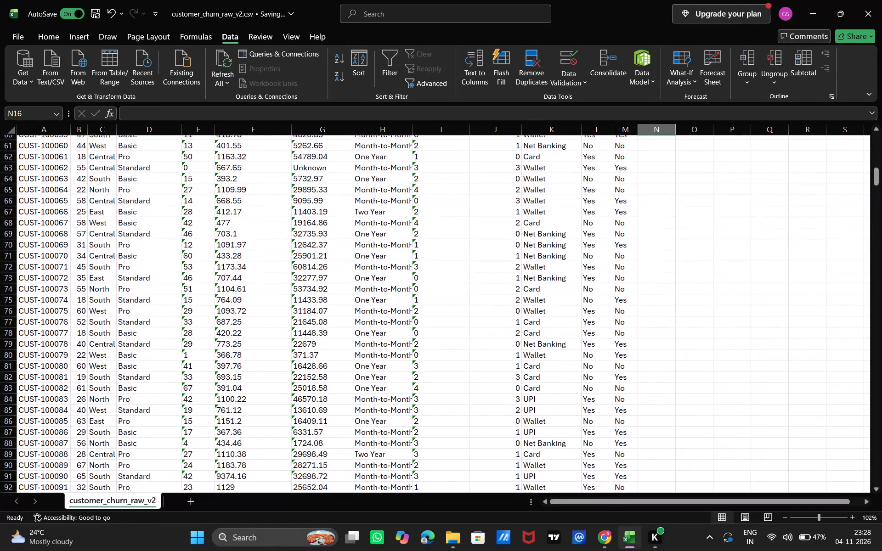
scroll(86, 317, "down", 3)
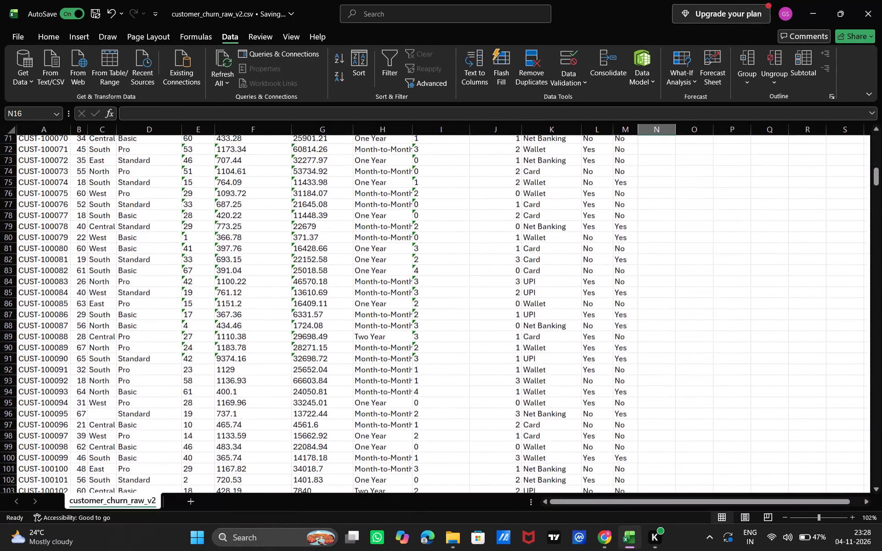
scroll(86, 317, "down", 2)
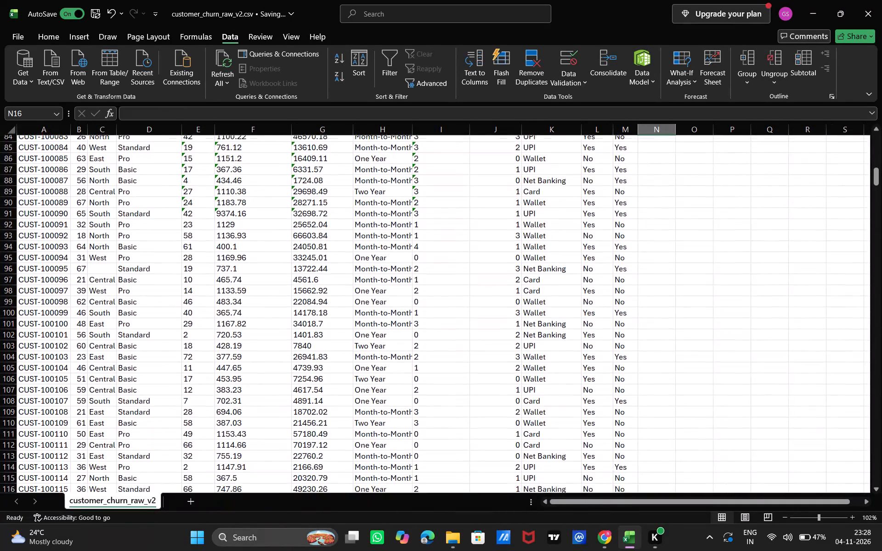
scroll(86, 317, "down", 2)
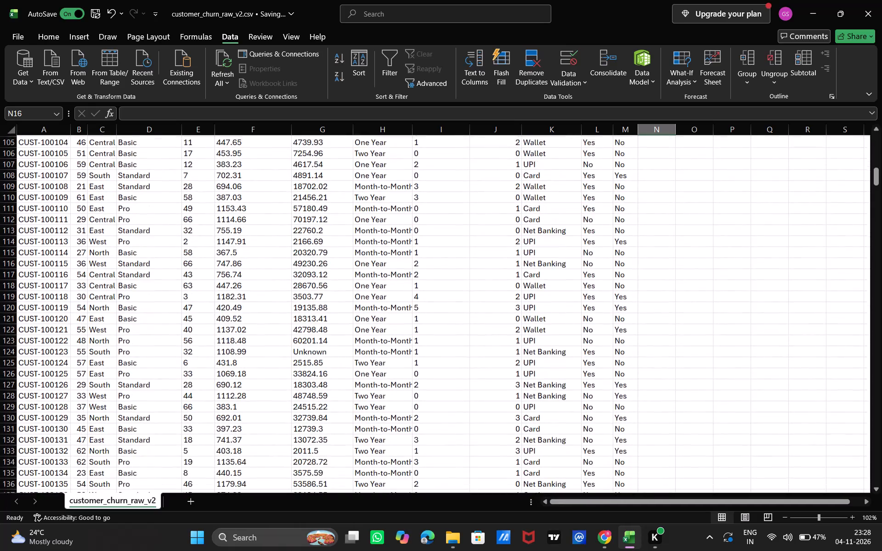
scroll(86, 317, "down", 2)
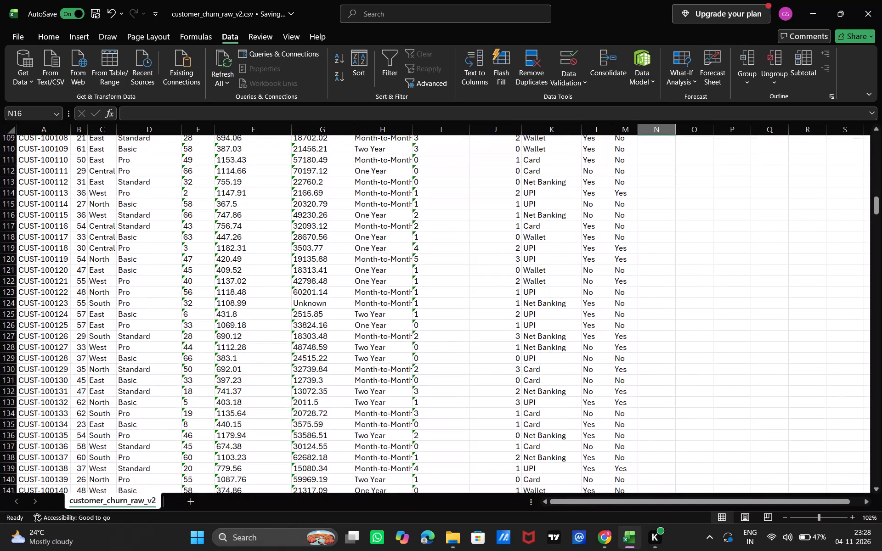
scroll(86, 317, "down", 3)
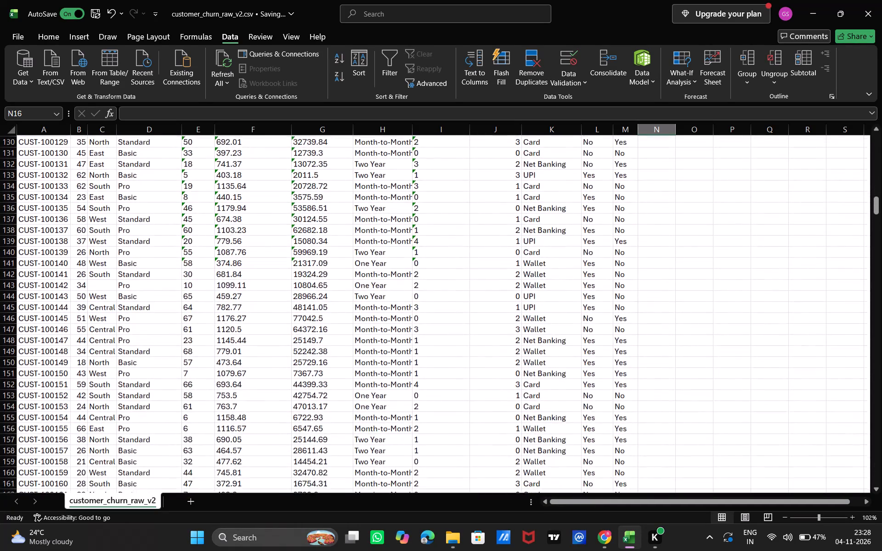
scroll(86, 317, "down", 3)
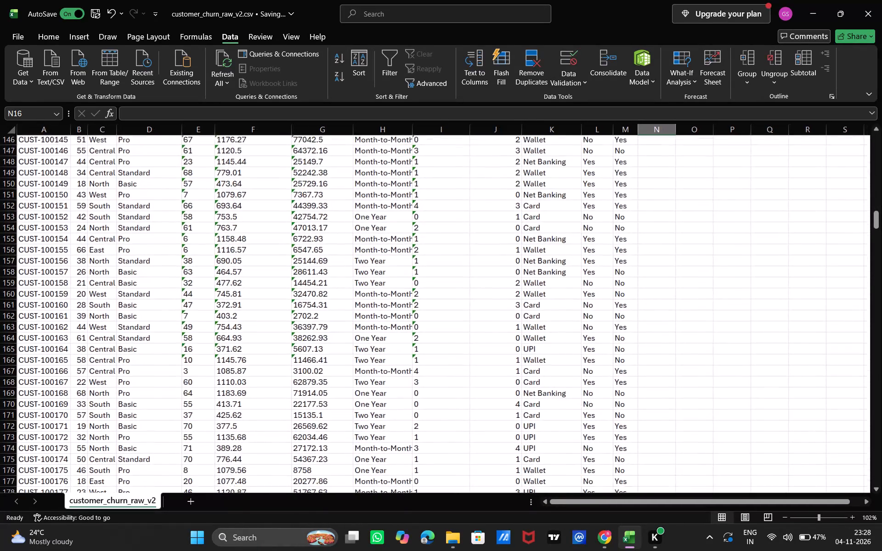
scroll(86, 317, "down", 2)
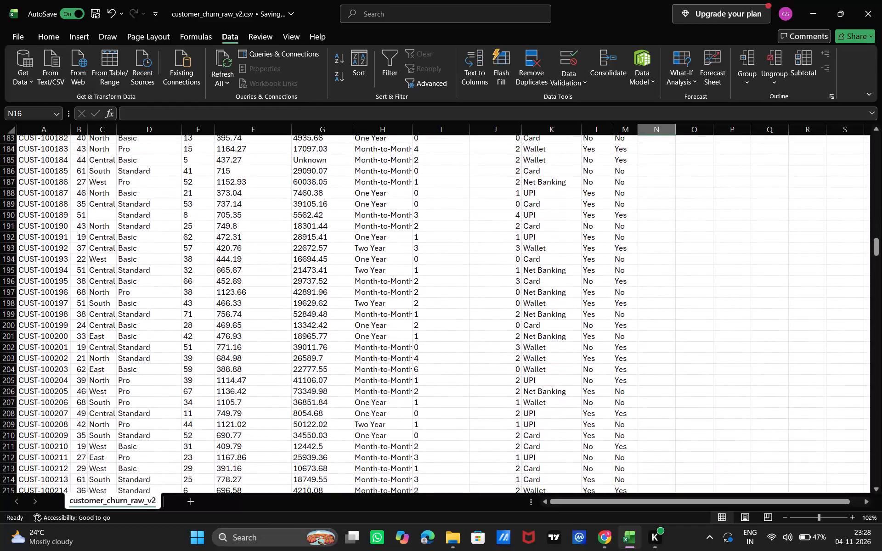
scroll(86, 317, "down", 3)
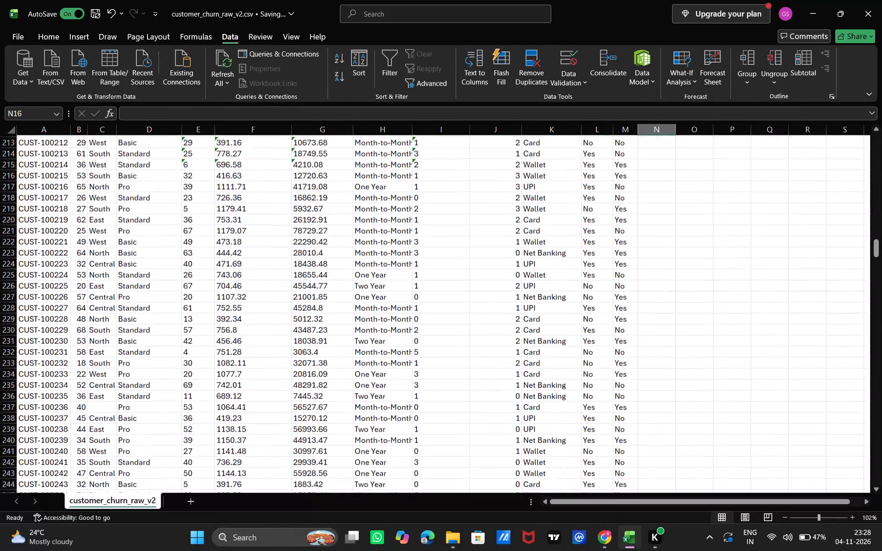
scroll(86, 317, "down", 2)
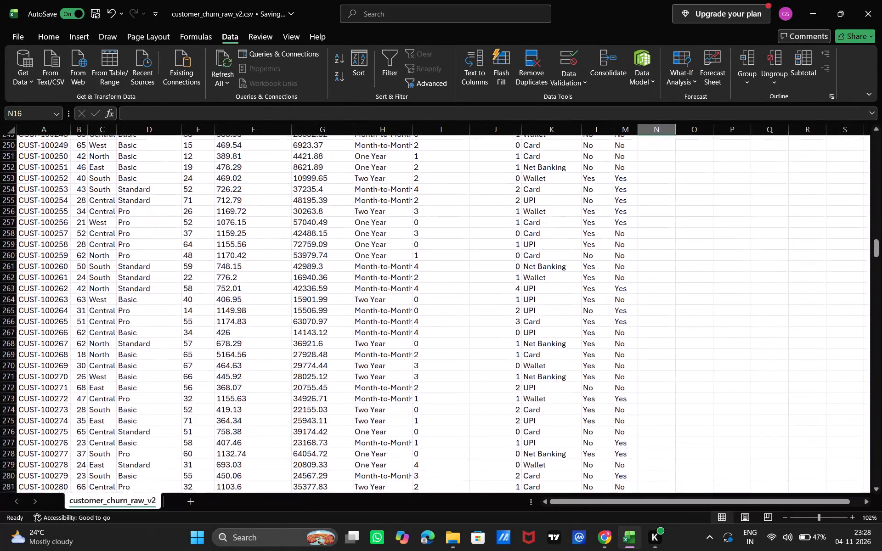
scroll(86, 317, "down", 3)
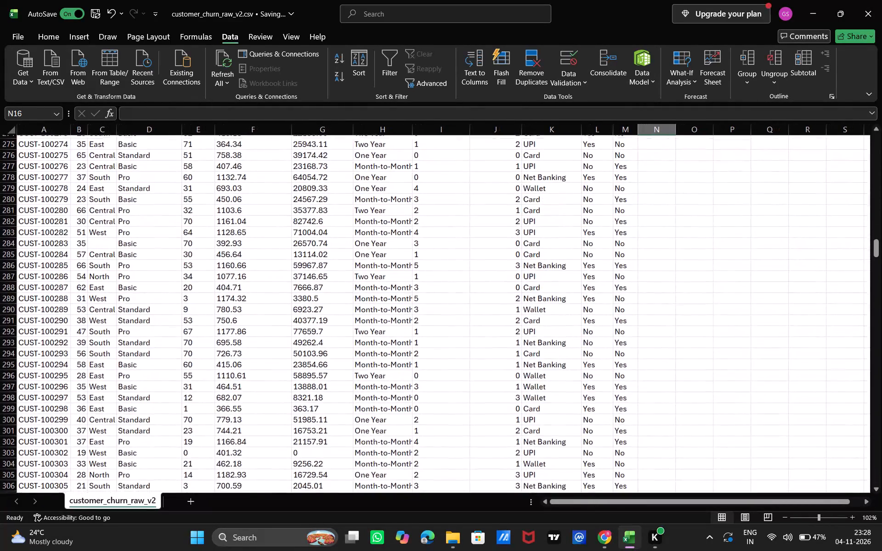
scroll(86, 317, "down", 1)
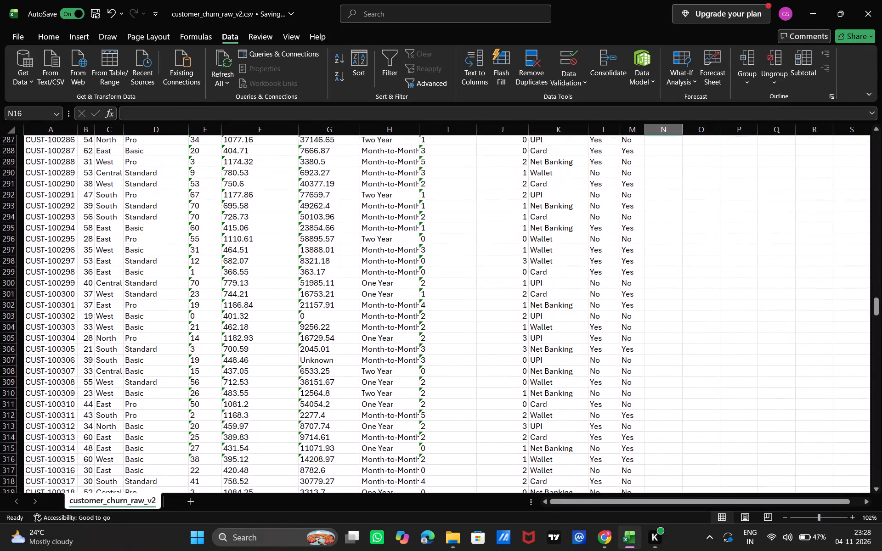
scroll(86, 317, "down", 3)
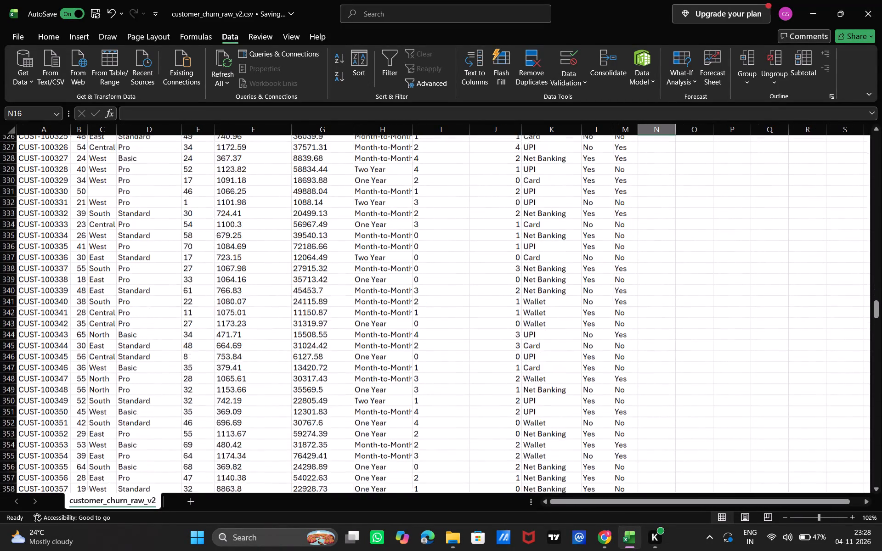
scroll(86, 317, "down", 2)
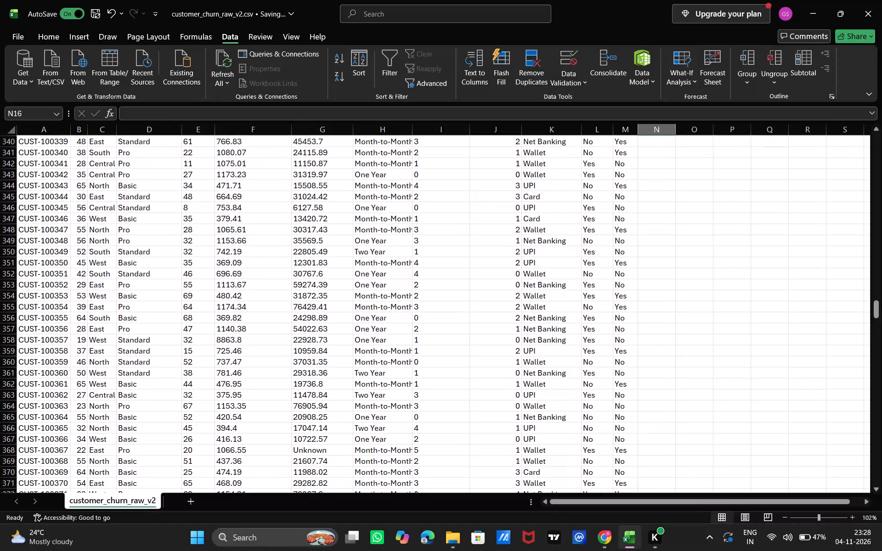
scroll(86, 317, "down", 2)
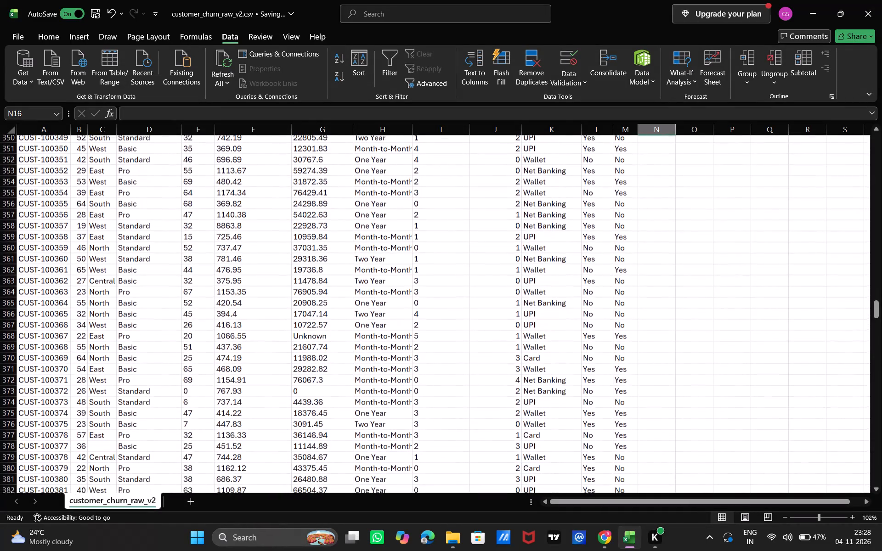
scroll(86, 317, "down", 1)
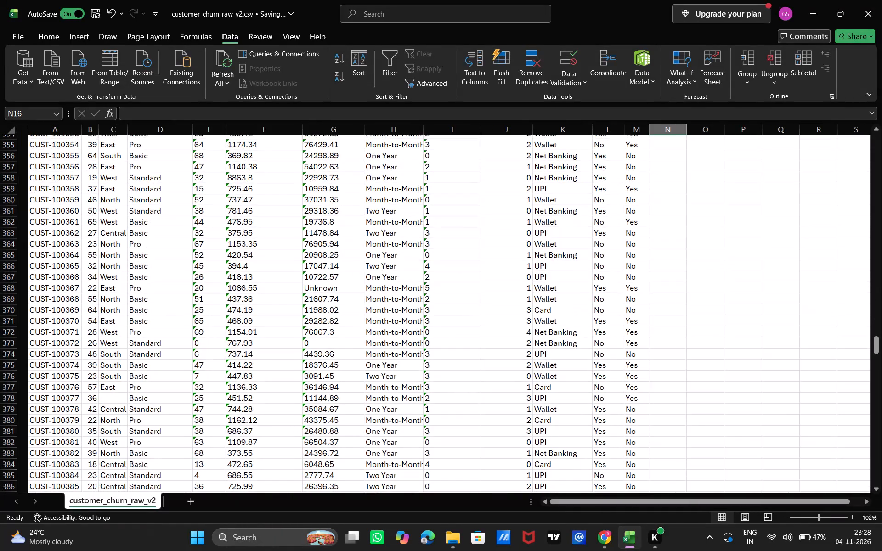
scroll(86, 317, "down", 1)
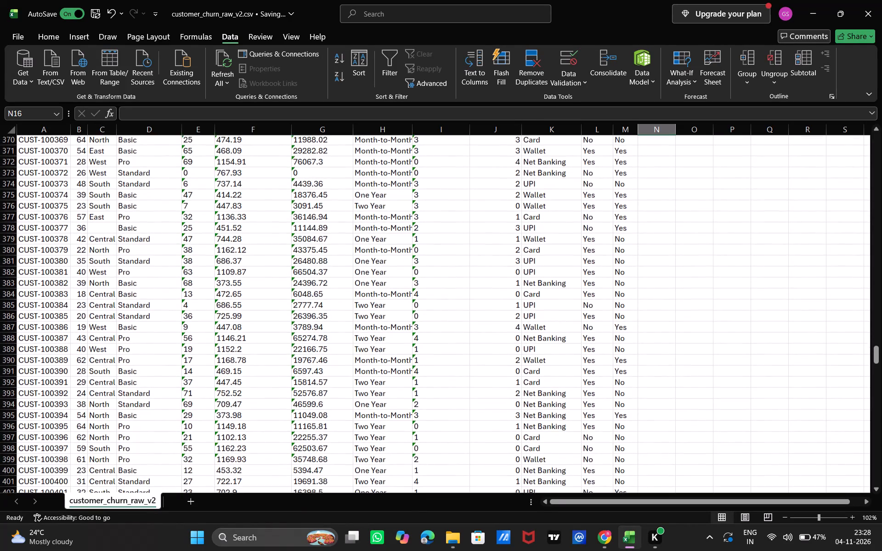
scroll(86, 317, "down", 5)
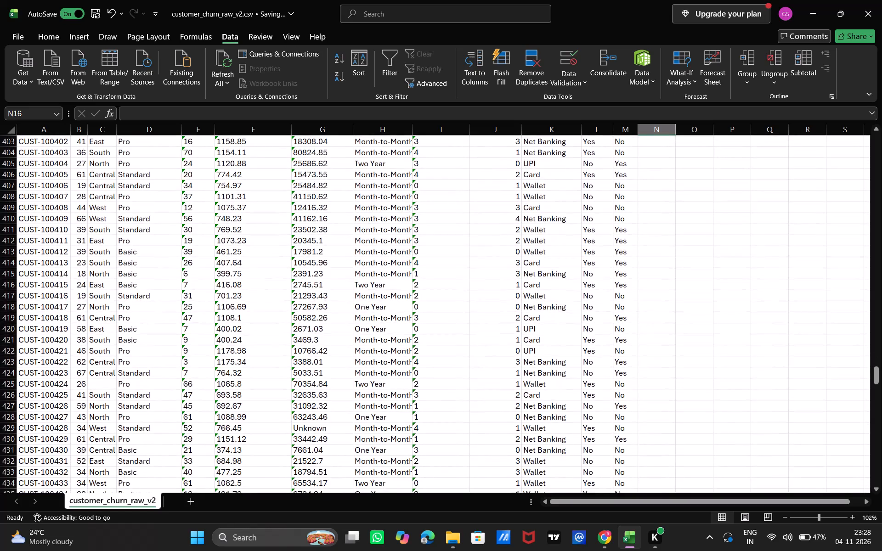
scroll(86, 317, "down", 5)
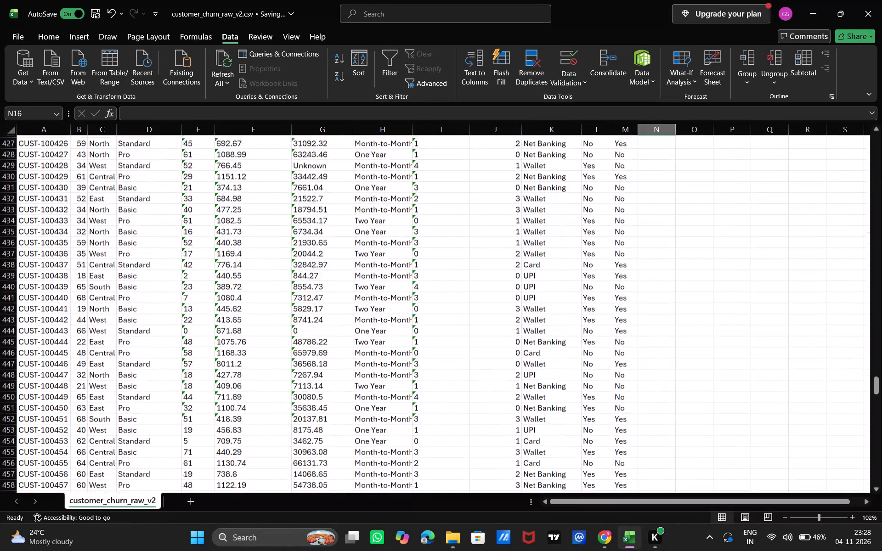
scroll(86, 317, "down", 12)
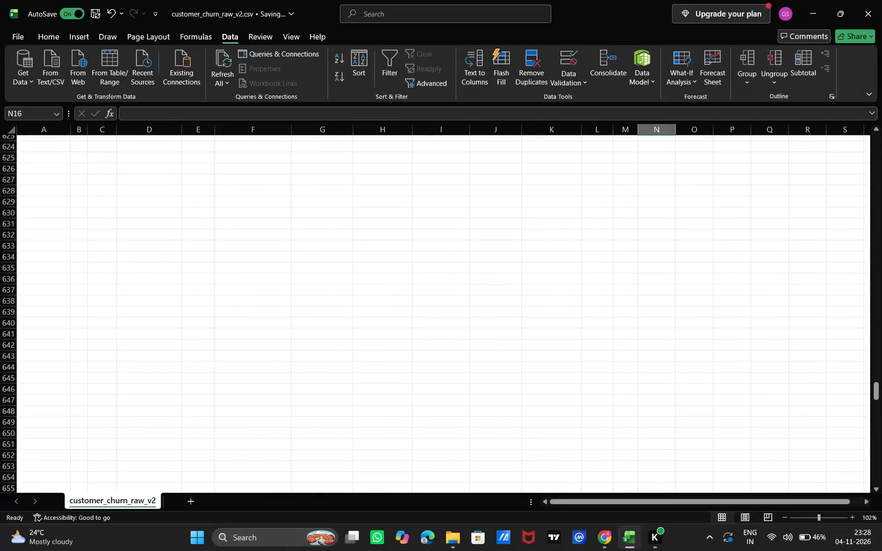
scroll(86, 317, "up", 5)
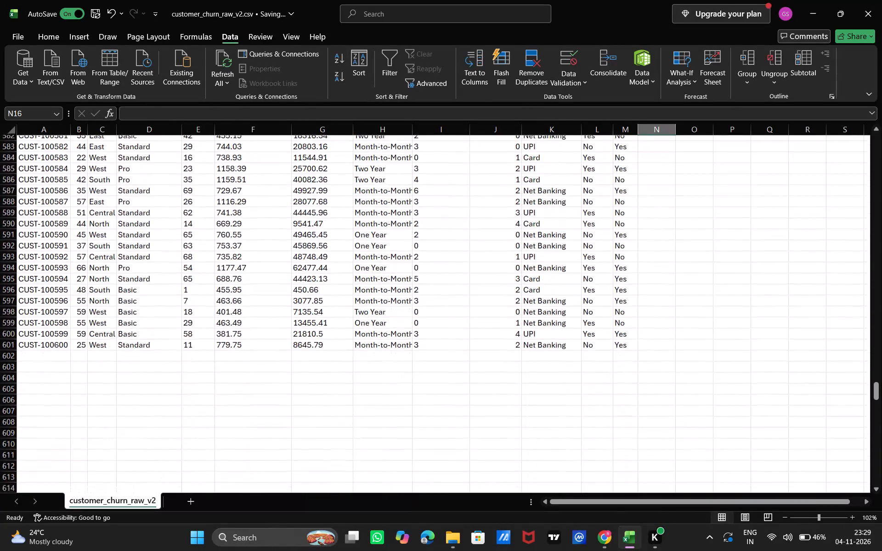
scroll(86, 317, "up", 2)
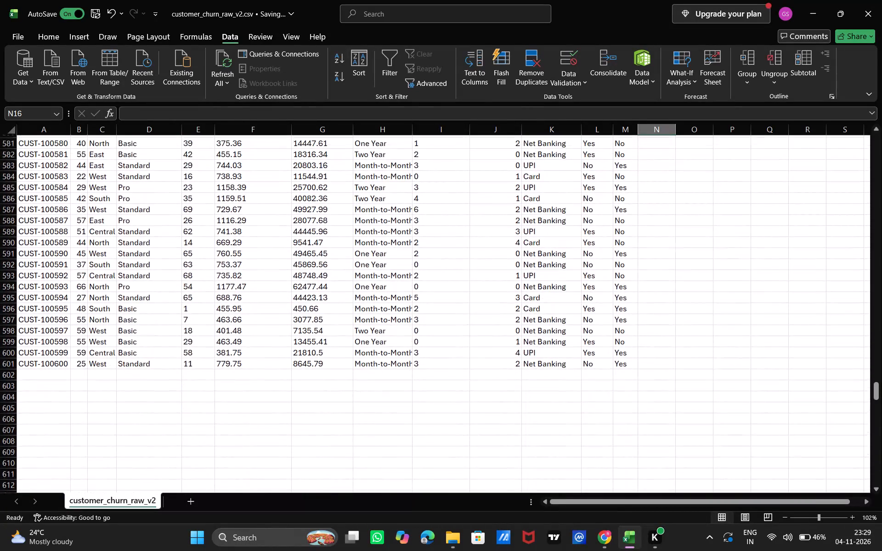
scroll(86, 317, "up", 10)
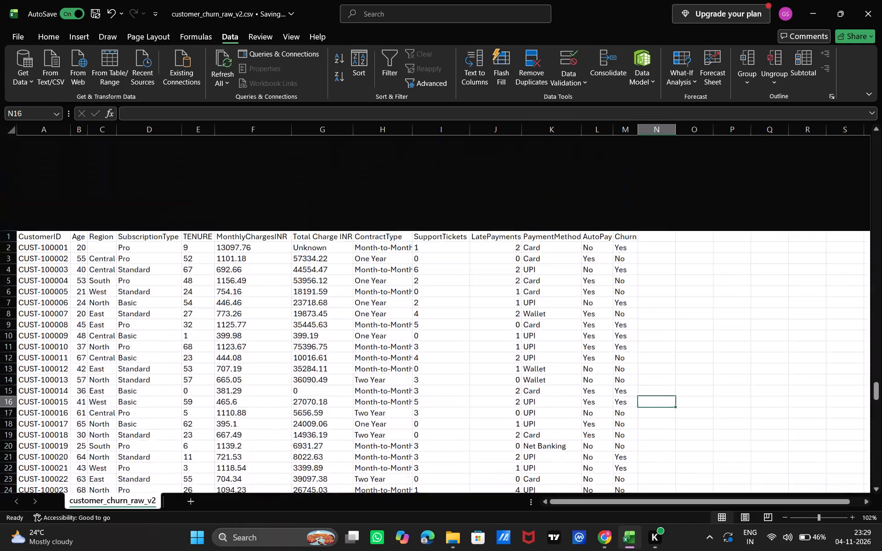
scroll(86, 317, "up", 8)
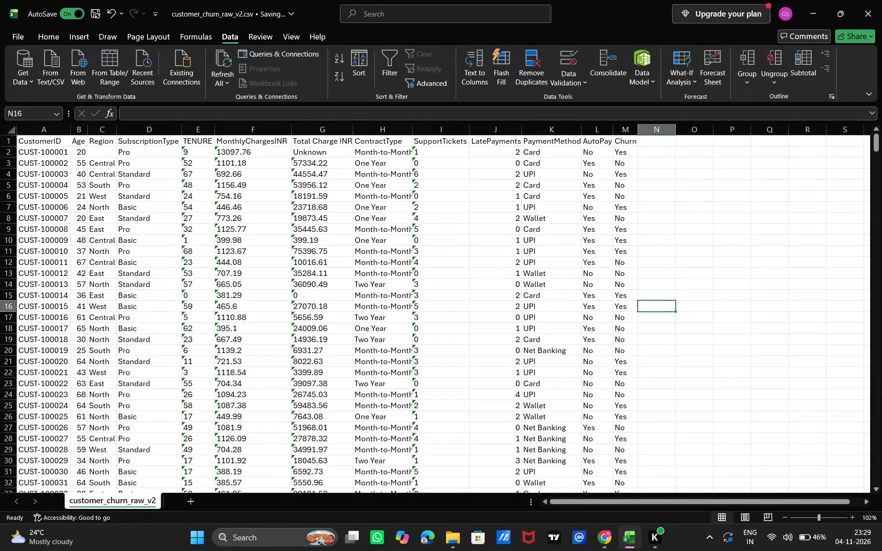
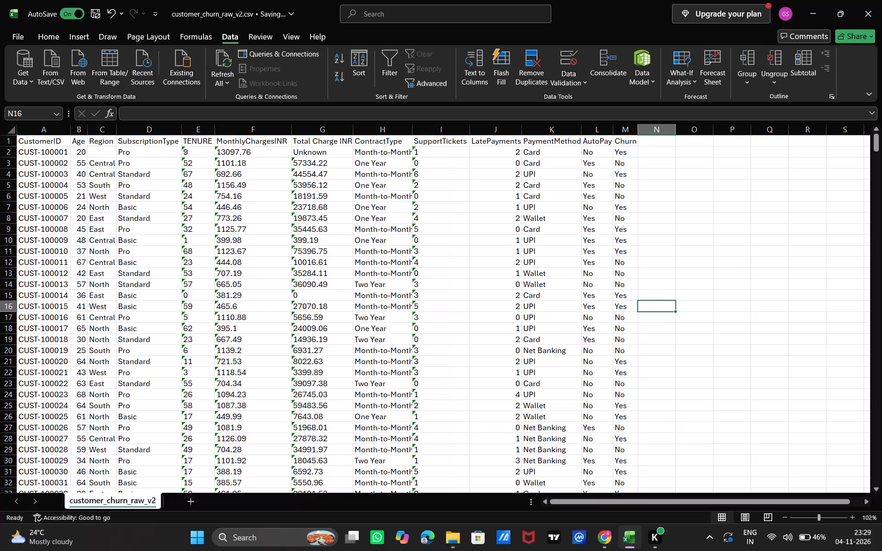
Look through the customer records again, from the header row down to the last data row.
scroll(119, 238, "up", 1)
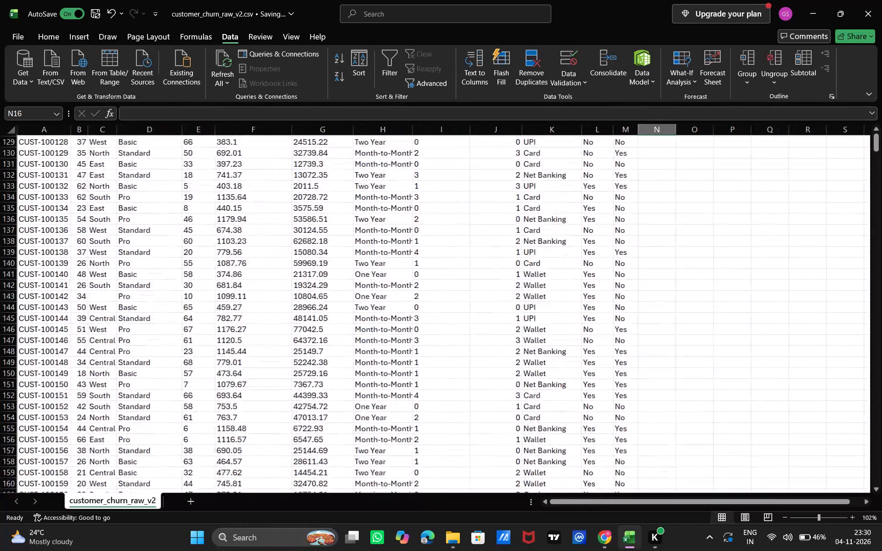
scroll(203, 348, "down", 2)
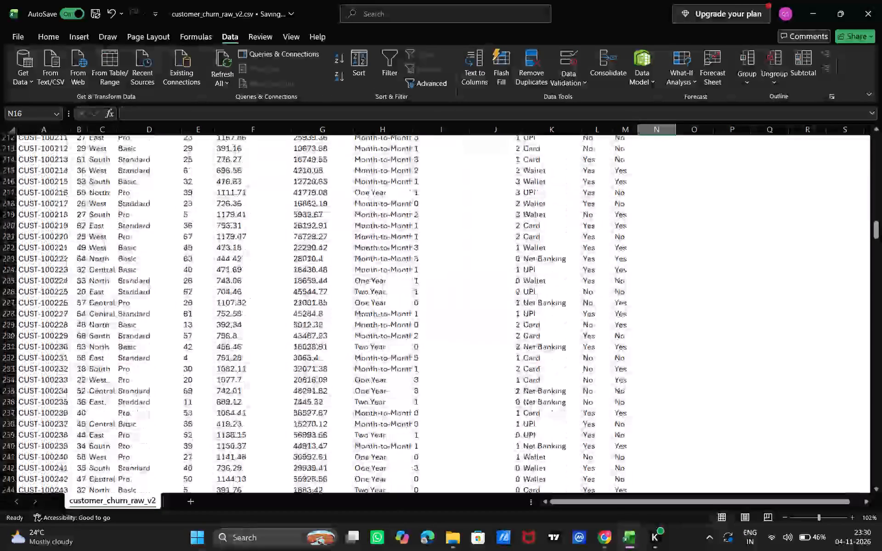
scroll(203, 348, "down", 5)
scroll(203, 348, "up", 1)
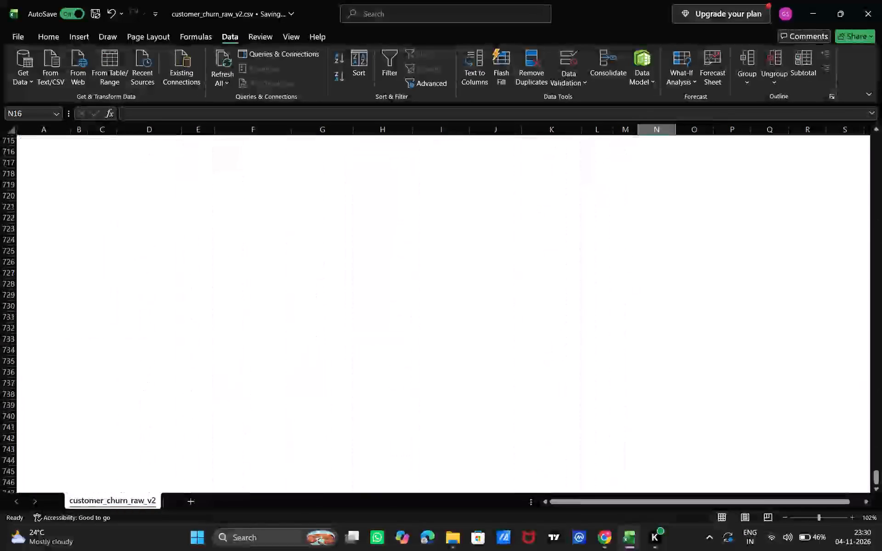
scroll(203, 348, "up", 5)
scroll(203, 348, "down", 4)
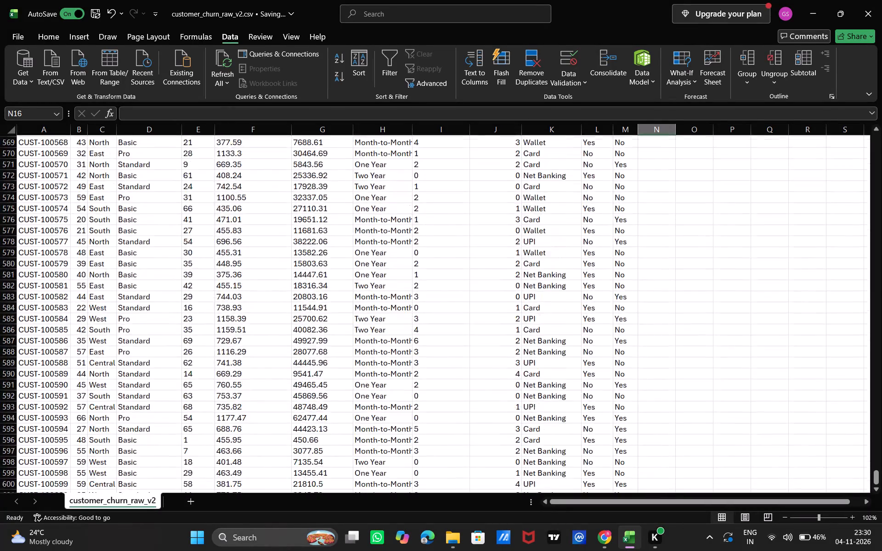
scroll(203, 348, "down", 1)
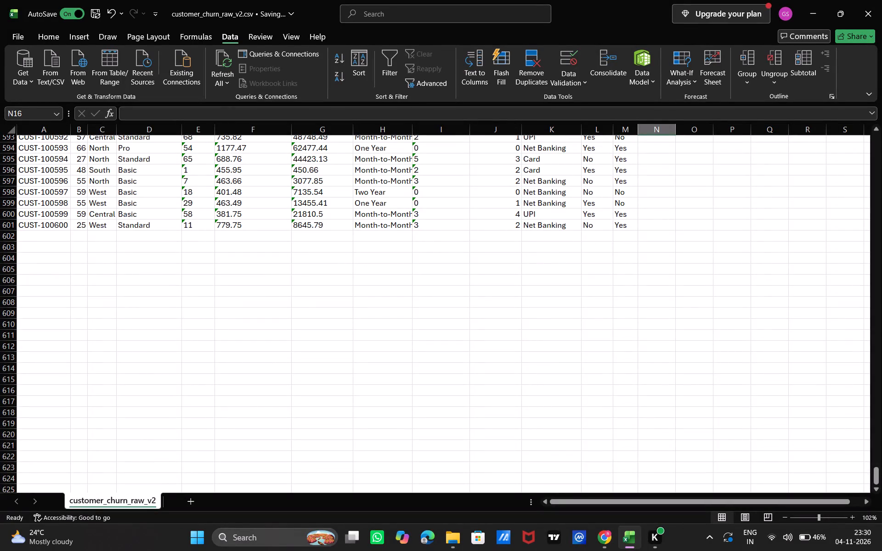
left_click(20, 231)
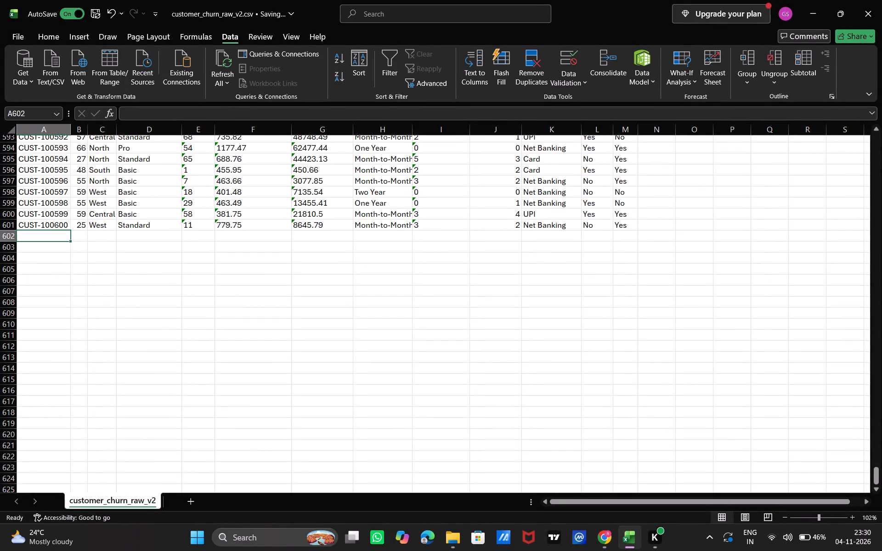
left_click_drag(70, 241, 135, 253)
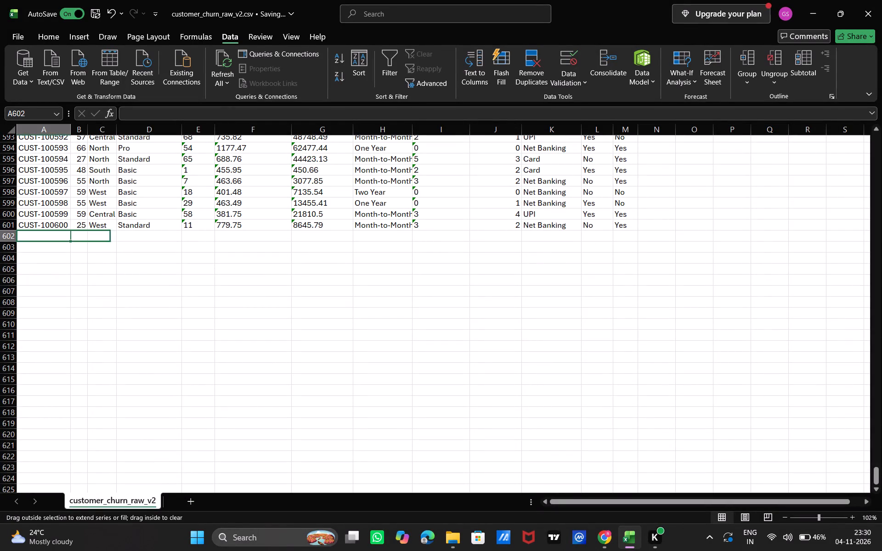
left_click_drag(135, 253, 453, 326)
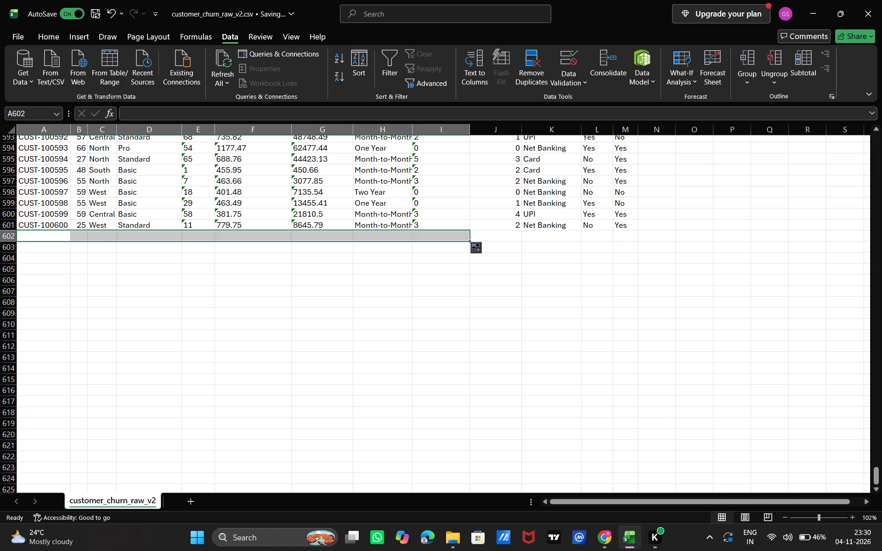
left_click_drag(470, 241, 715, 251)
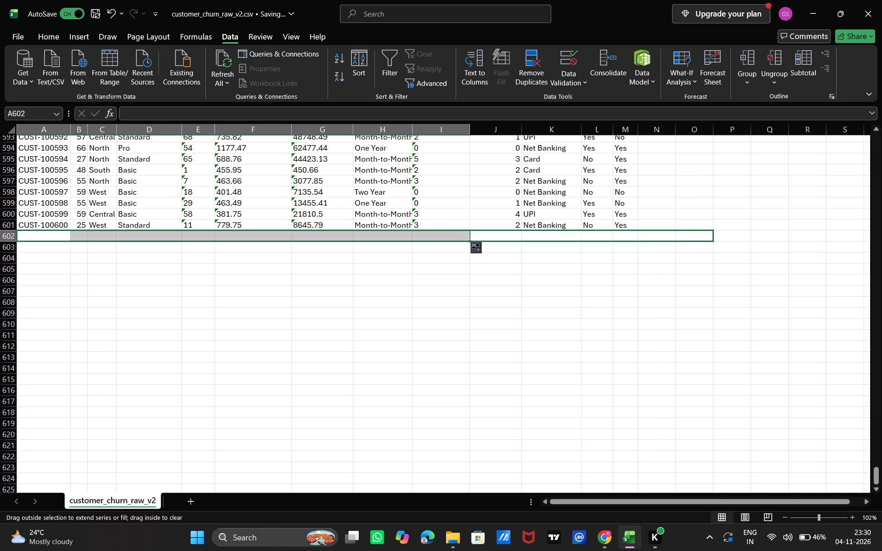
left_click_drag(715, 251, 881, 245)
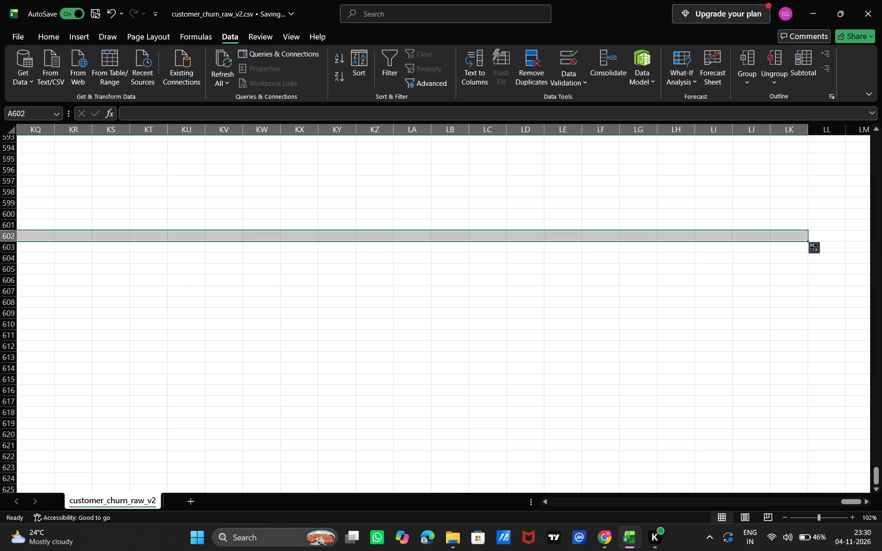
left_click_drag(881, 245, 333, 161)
Return from the far empty columns to cell A1 by its cell reference.
left_click(56, 113)
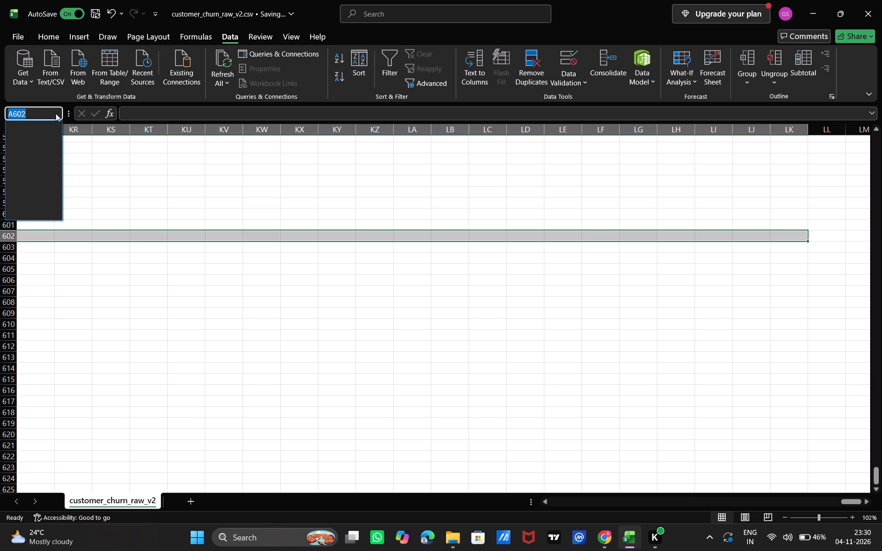
left_click(56, 113)
left_click(153, 205)
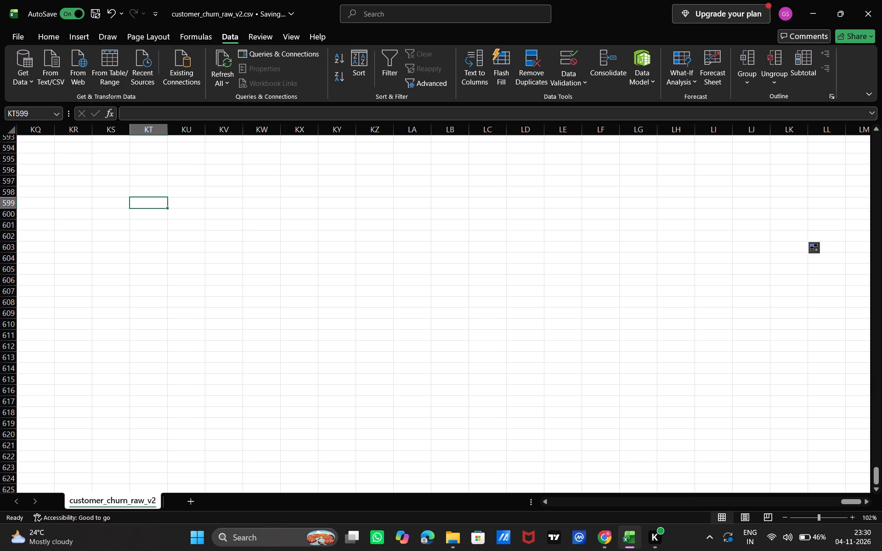
left_click(57, 115)
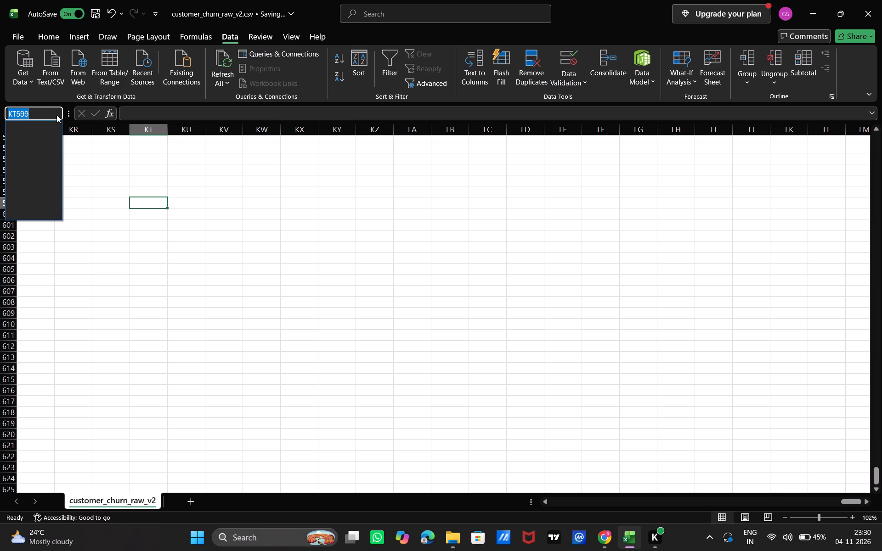
key("a")
key("1")
key("Return")
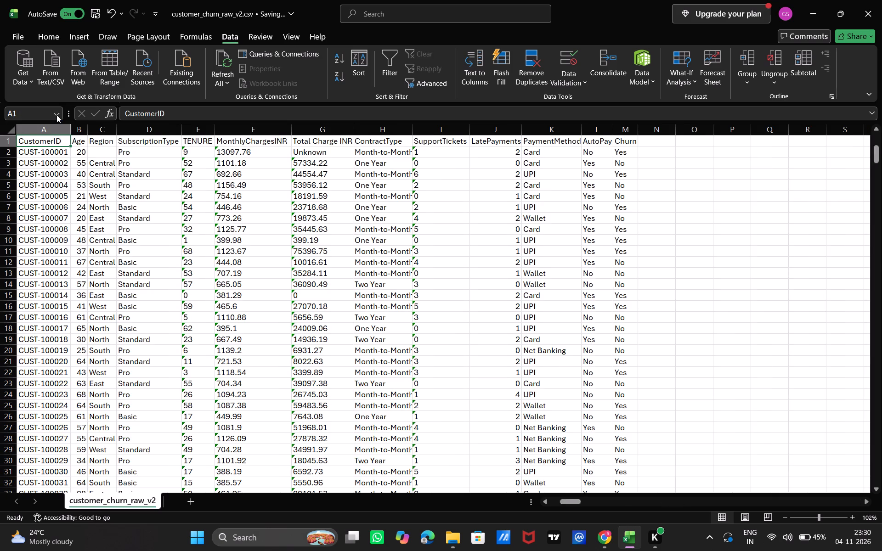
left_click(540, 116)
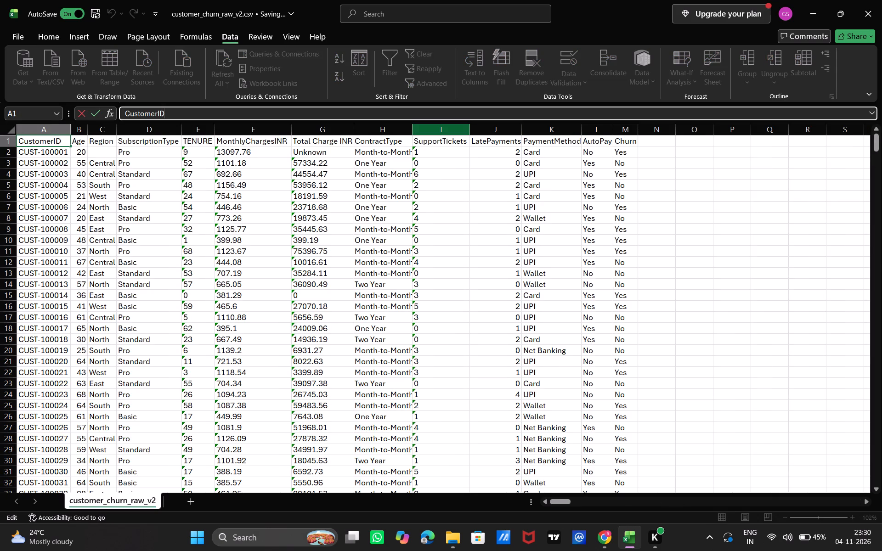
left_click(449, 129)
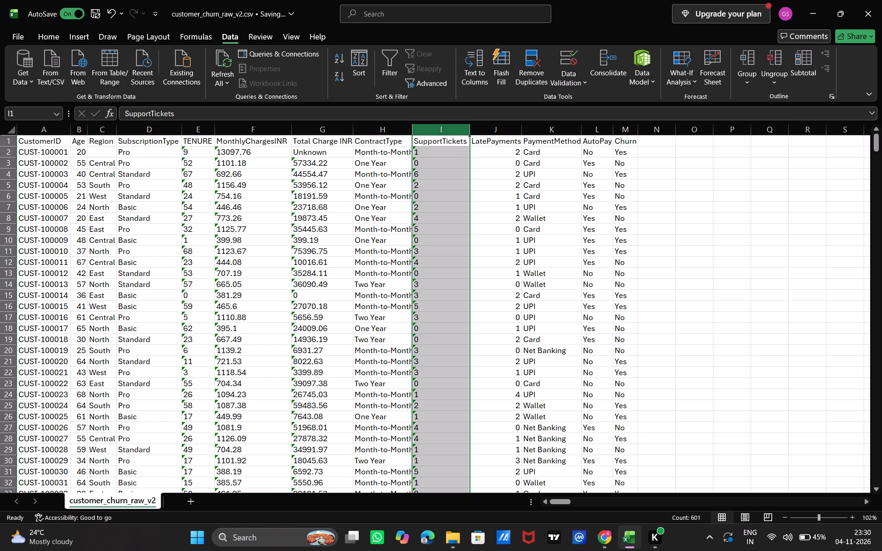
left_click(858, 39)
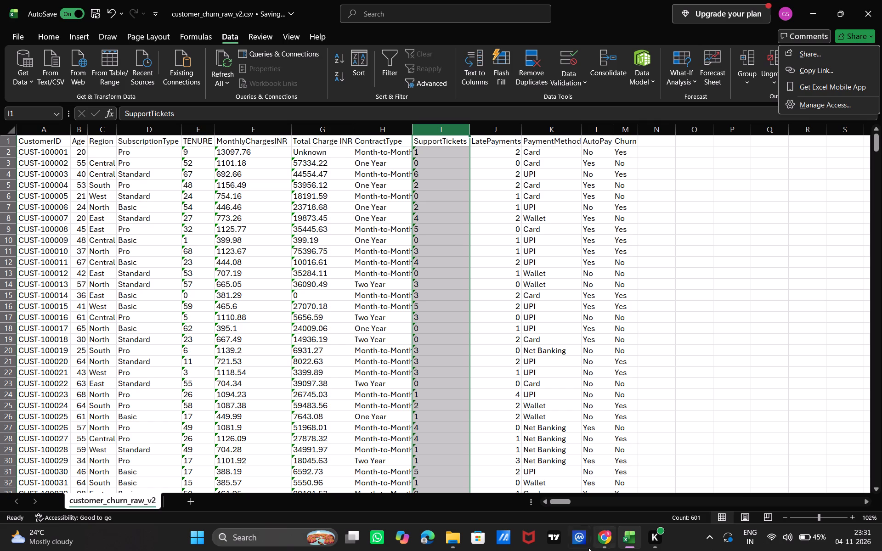
Switch to the Excel data cleaning tutorial in Chrome, resume it and skim through the Text to Columns chapter.
left_click(606, 544)
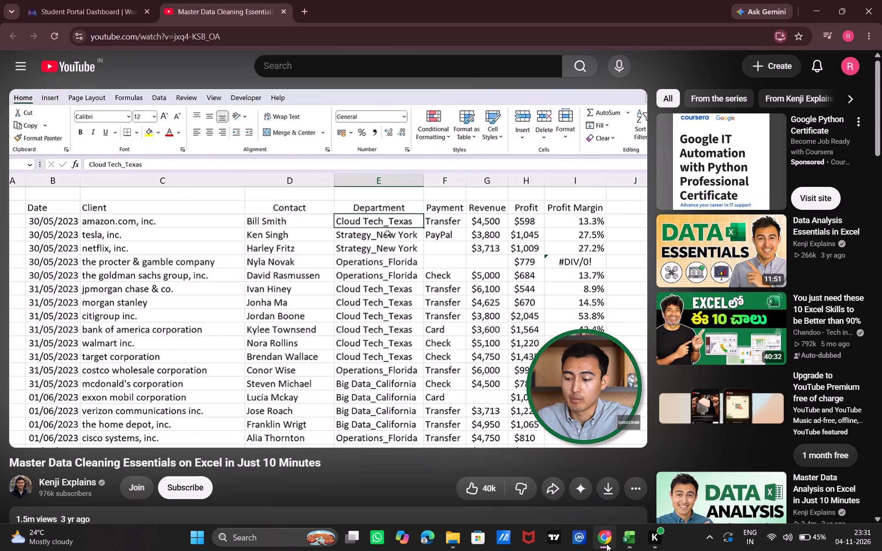
left_click(379, 342)
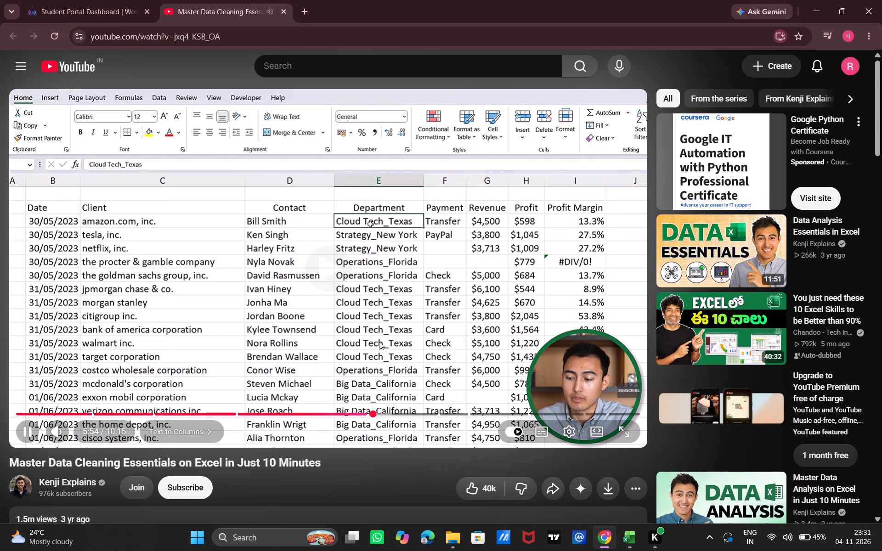
key("Right")
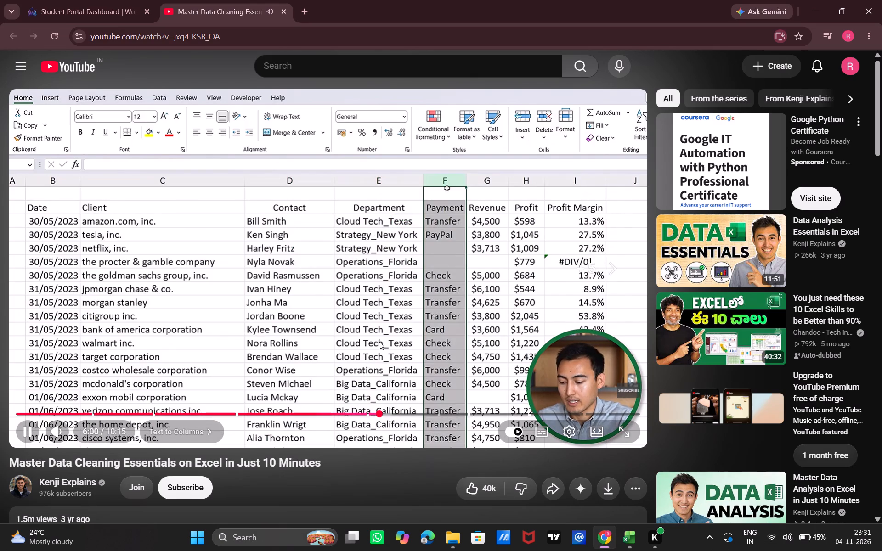
key("Right")
key("Right")
key("Right")
key("Right")
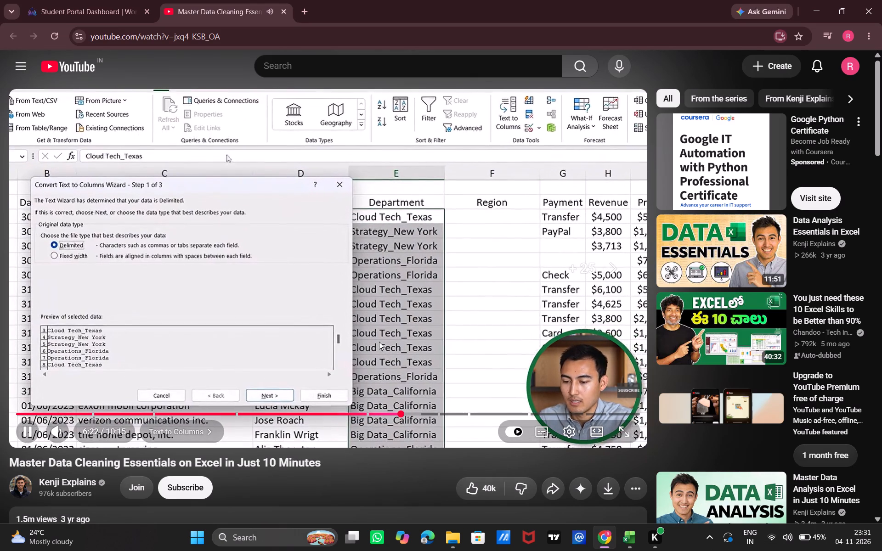
key("Right")
key("Right")
key("Right")
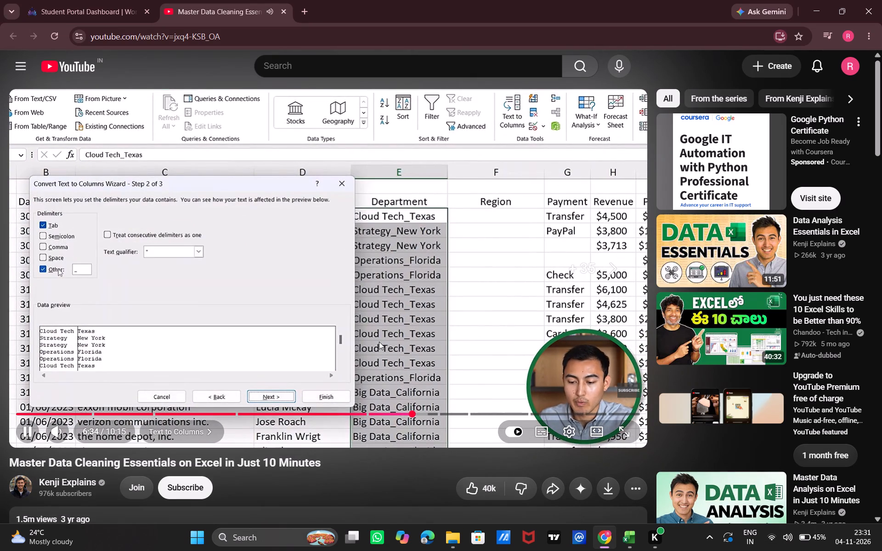
key("Right")
key("Right")
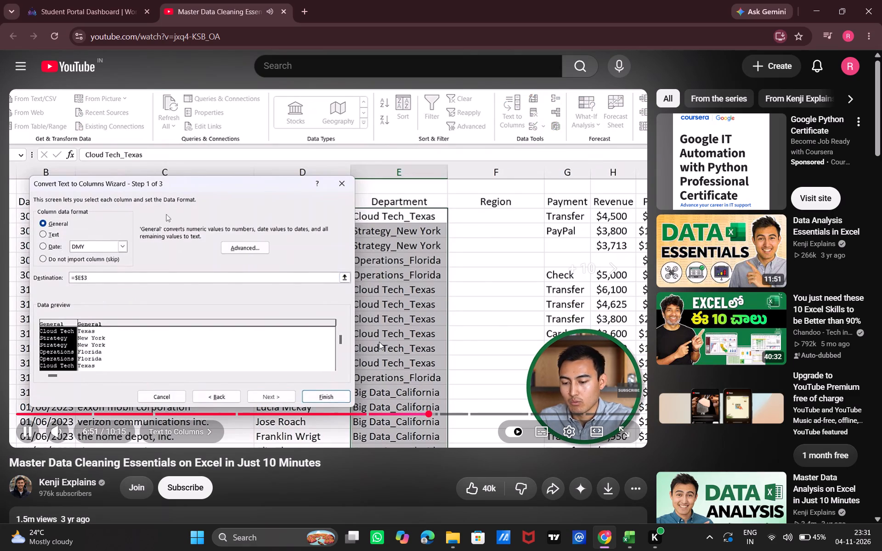
key("Right")
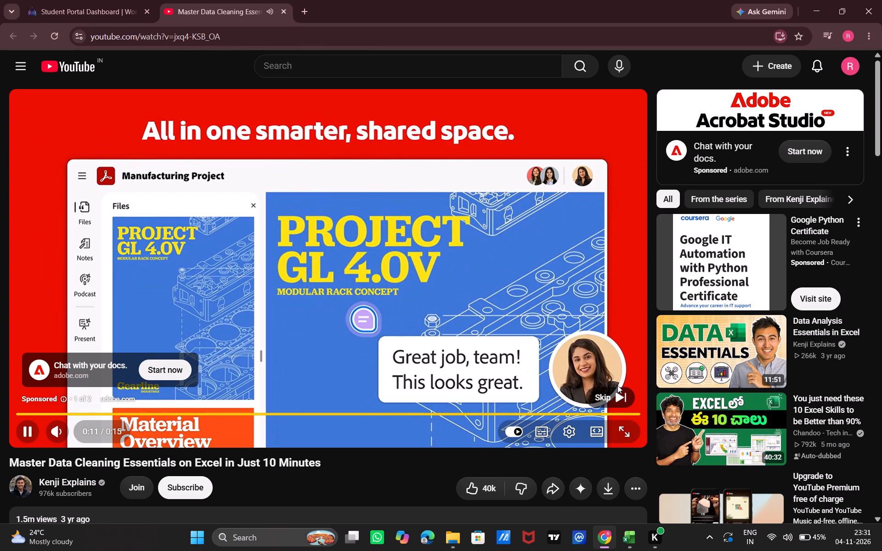
Skip the ad and advance the tutorial through Removing Duplicates to the Filling Empty Cells chapter.
left_click(616, 395)
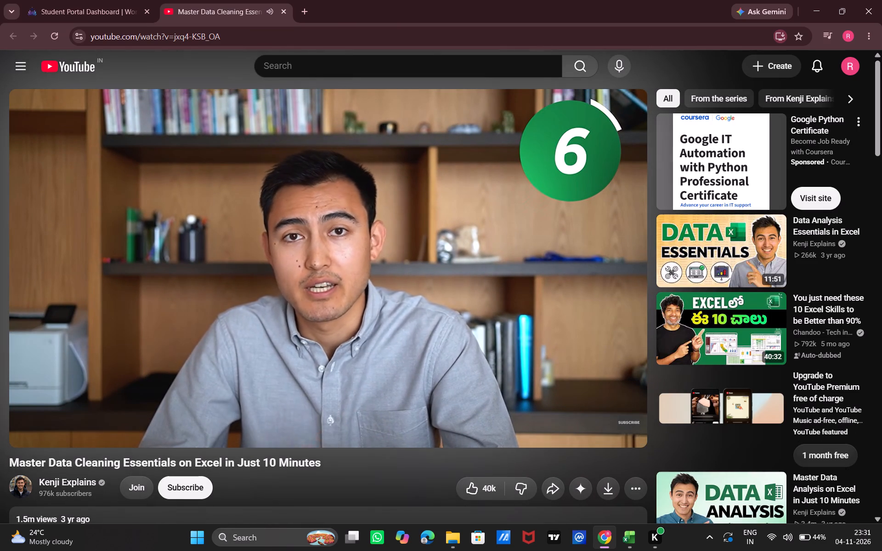
key("Right")
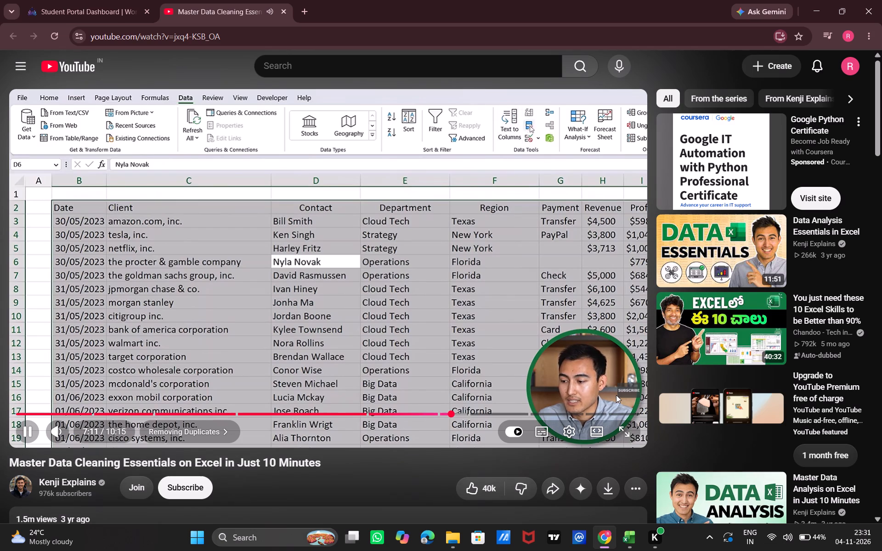
key("Right")
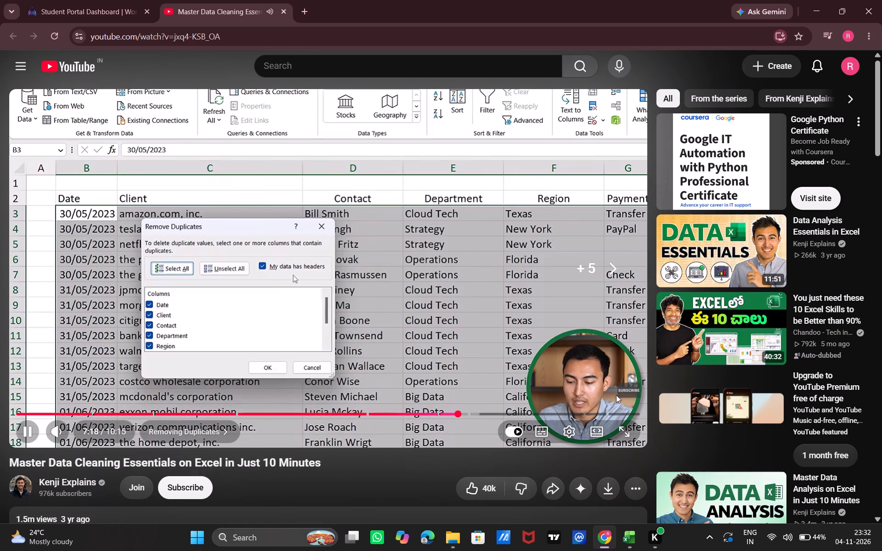
key("Right")
key("Right")
key("Right")
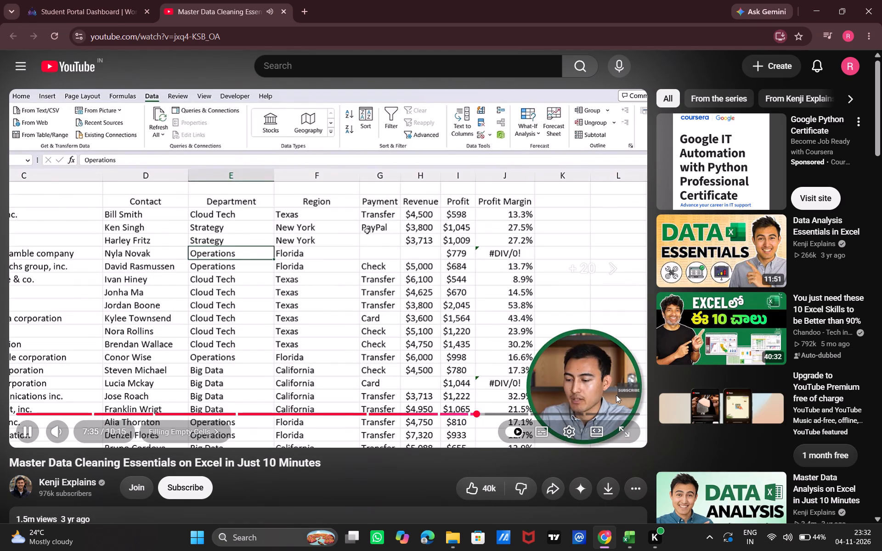
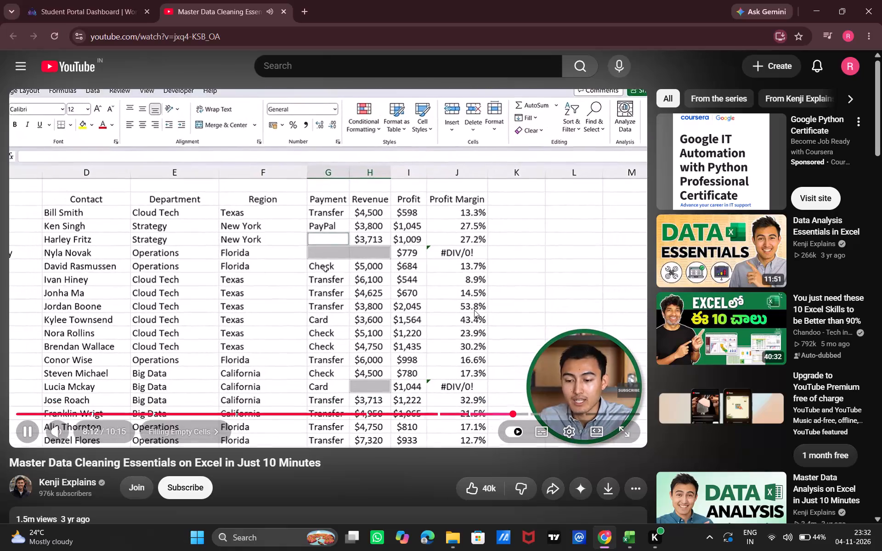
Pause the tutorial, switch to the churn workbook in Excel and select all blank cells in the sheet with Go To Special.
left_click(474, 310)
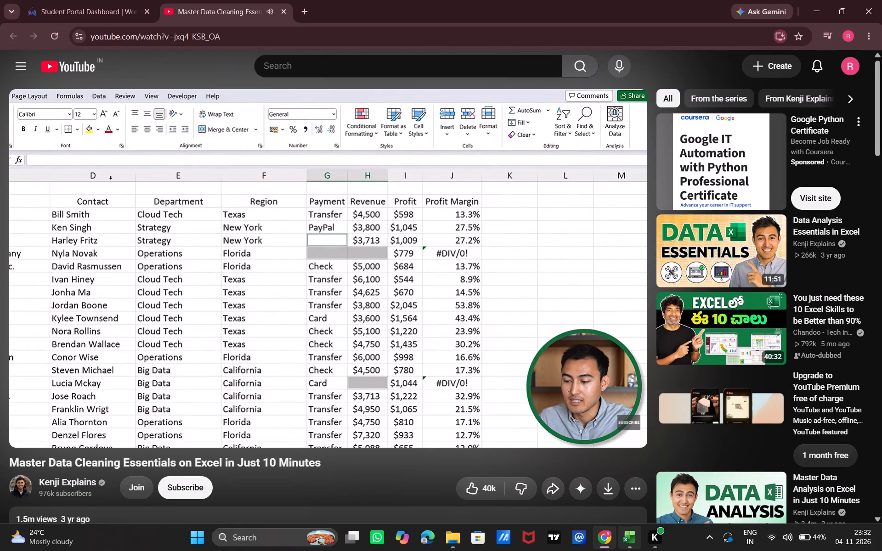
left_click(634, 548)
left_click(734, 347)
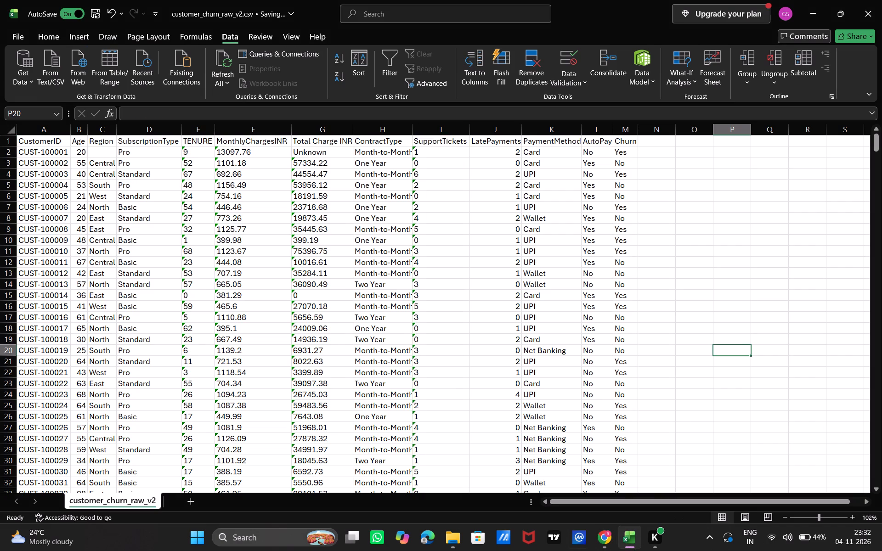
key("ctrl+a")
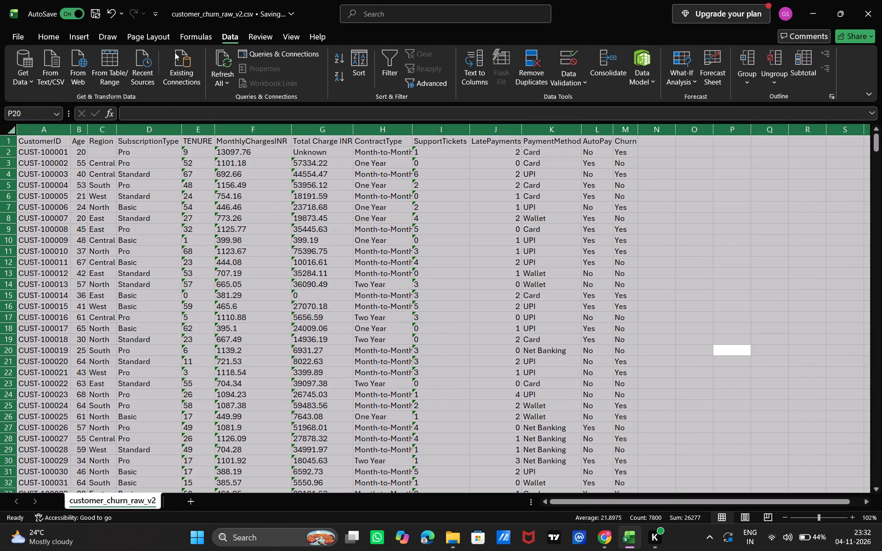
left_click(37, 34)
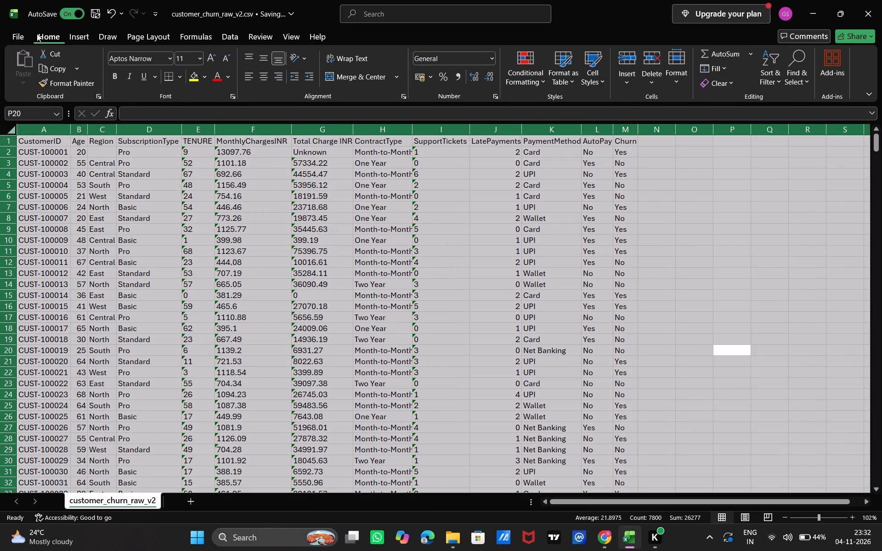
left_click(798, 82)
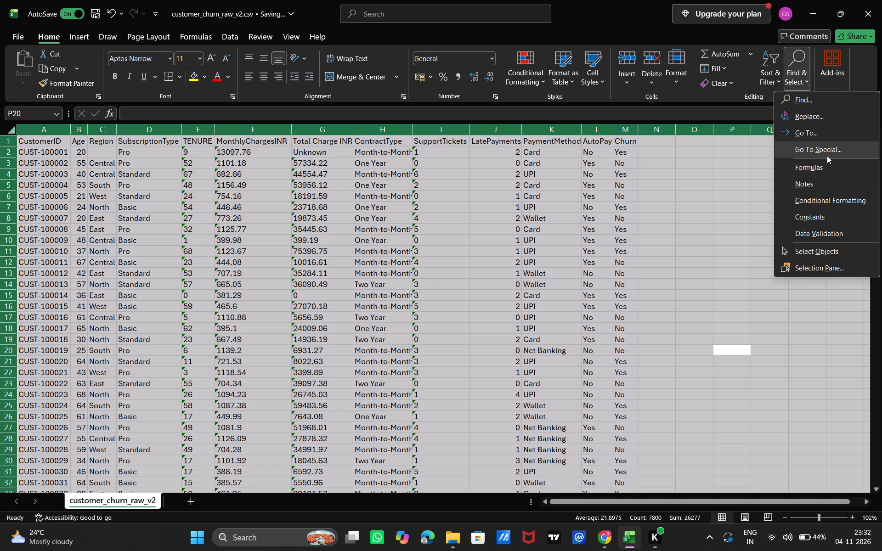
left_click(829, 146)
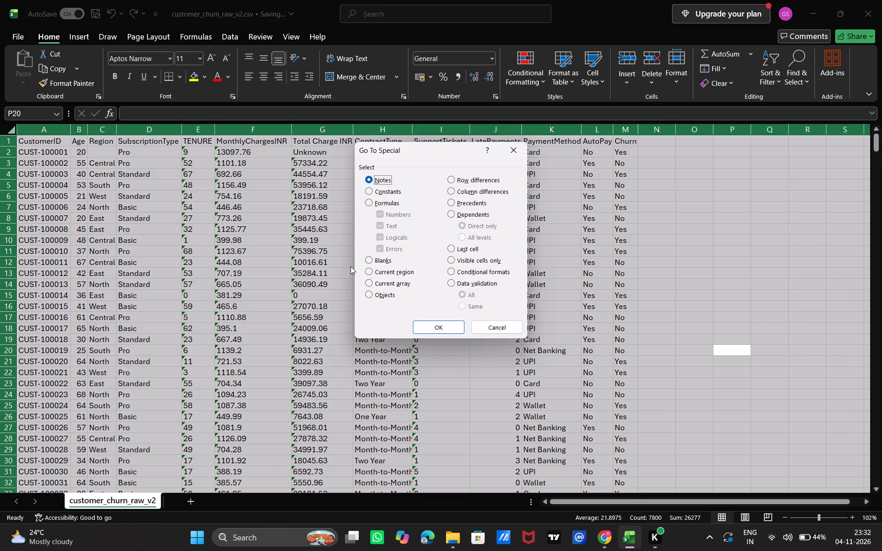
left_click(369, 261)
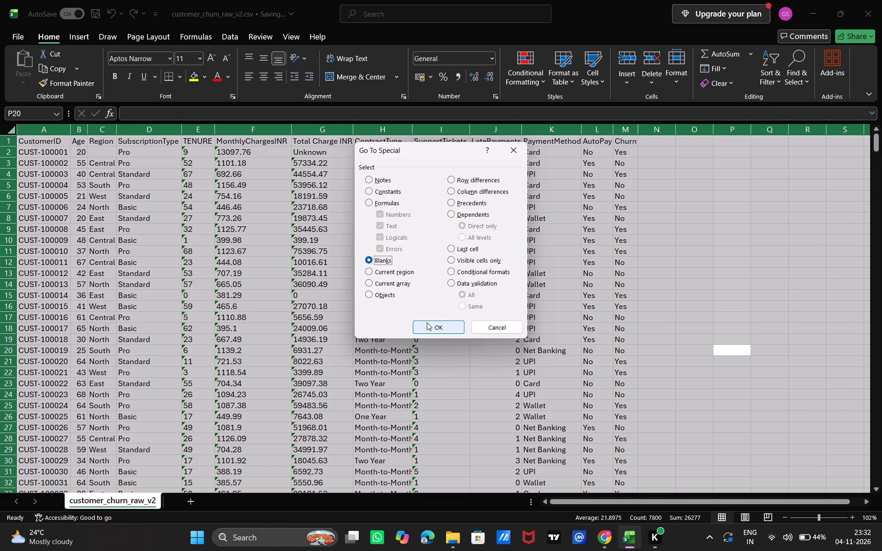
left_click(427, 322)
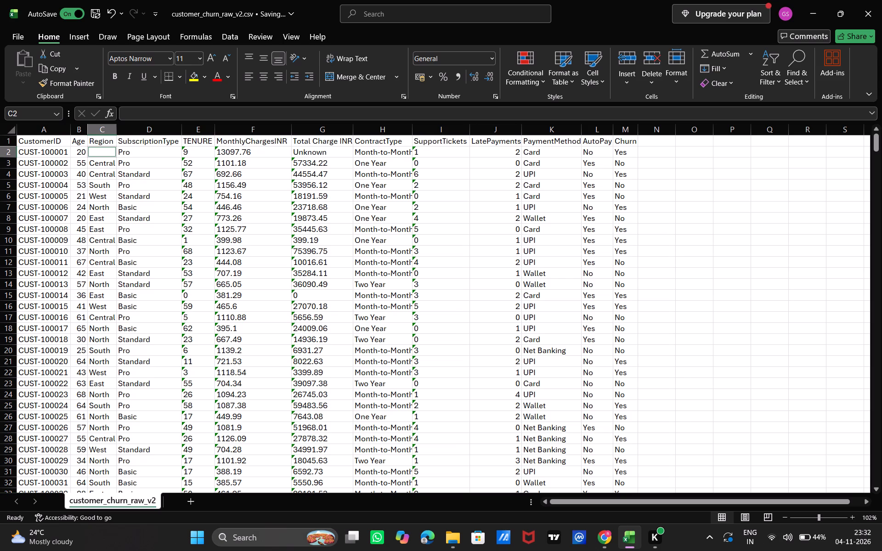
Fill the selected blank Region cells from C2 through C237 with NA.
scroll(427, 322, "up", 1)
key("n")
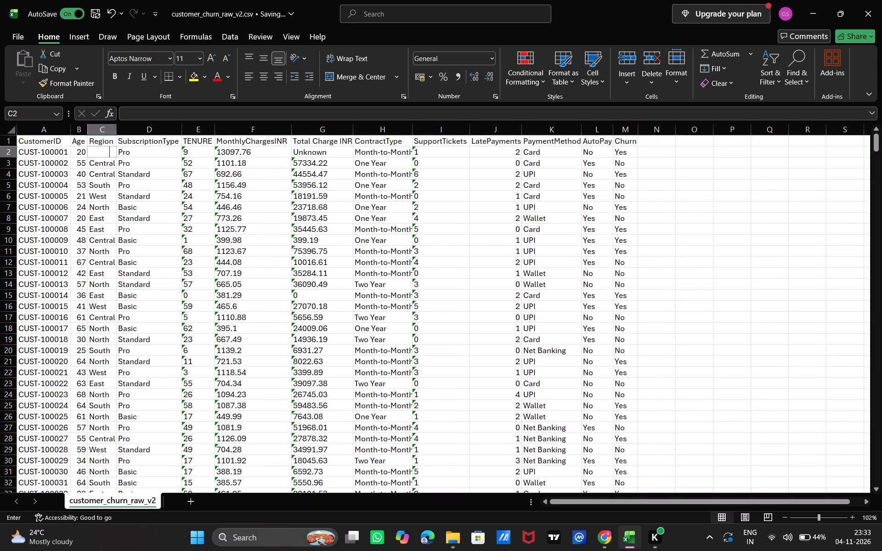
key("a")
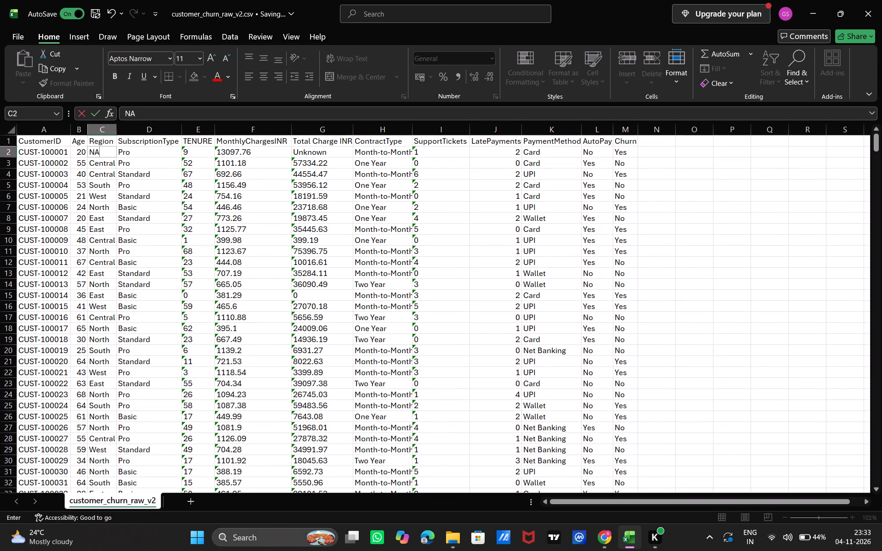
key("Return")
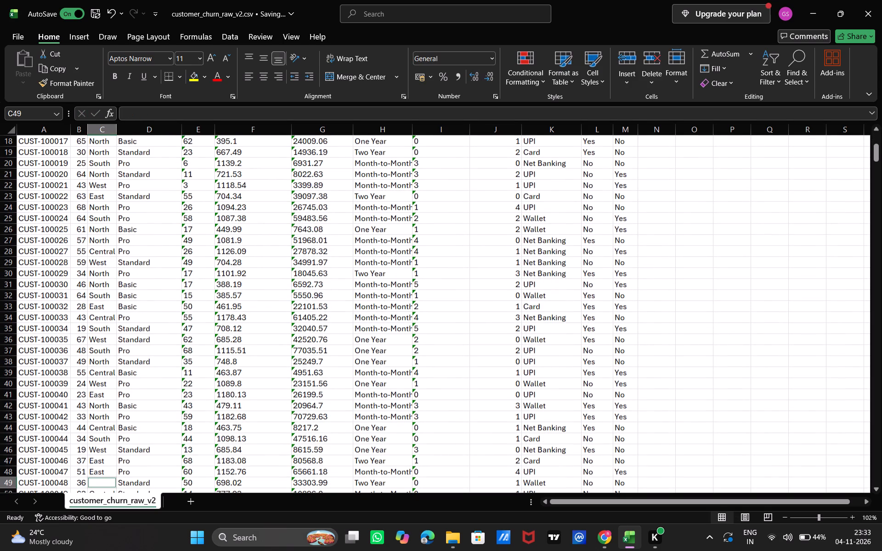
type("NA")
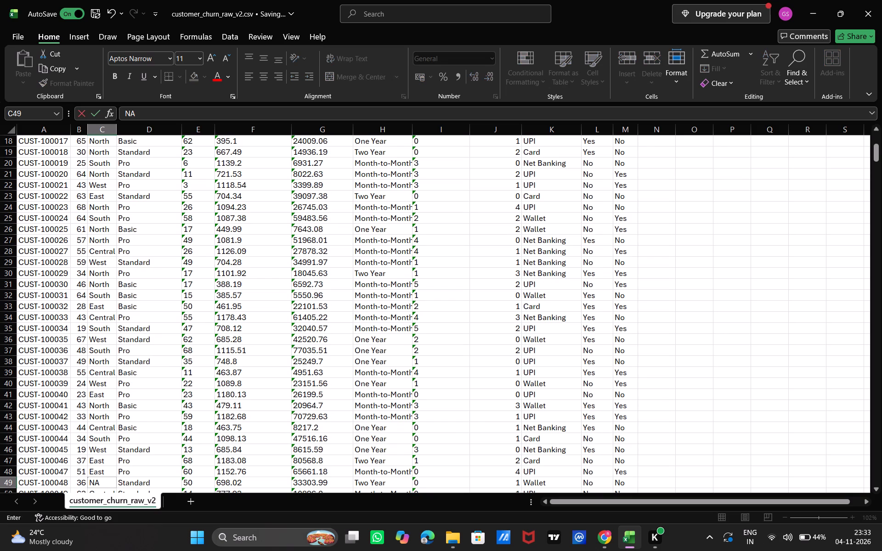
key("Return")
type("NA")
key("Return")
type("NA")
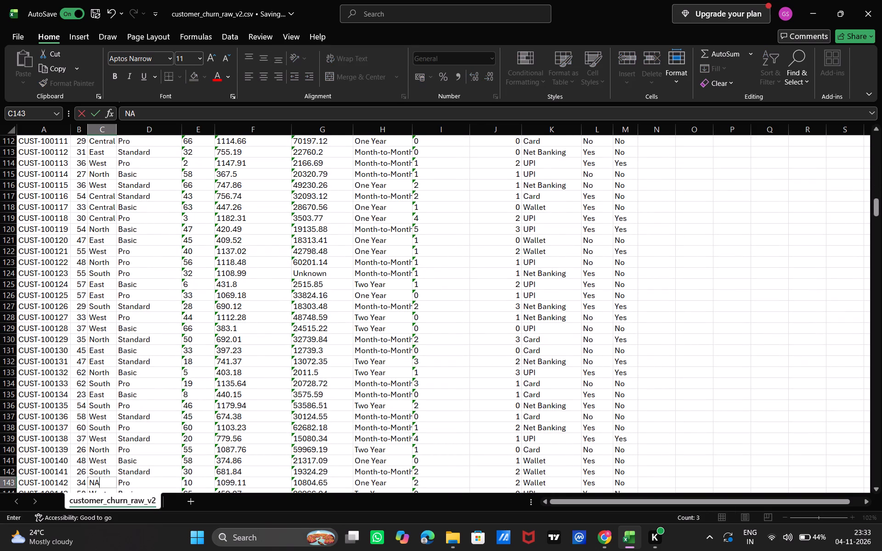
key("Return")
type("NA")
key("Return")
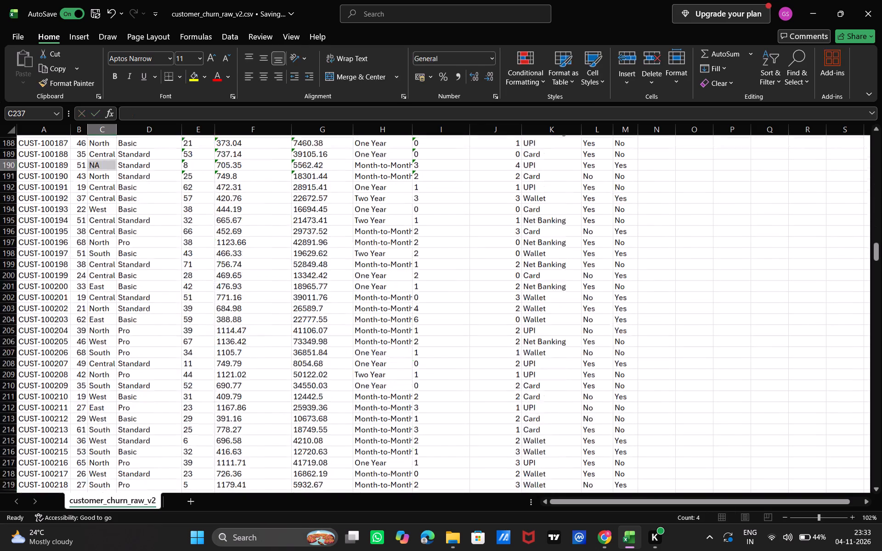
type("NA")
key("Return")
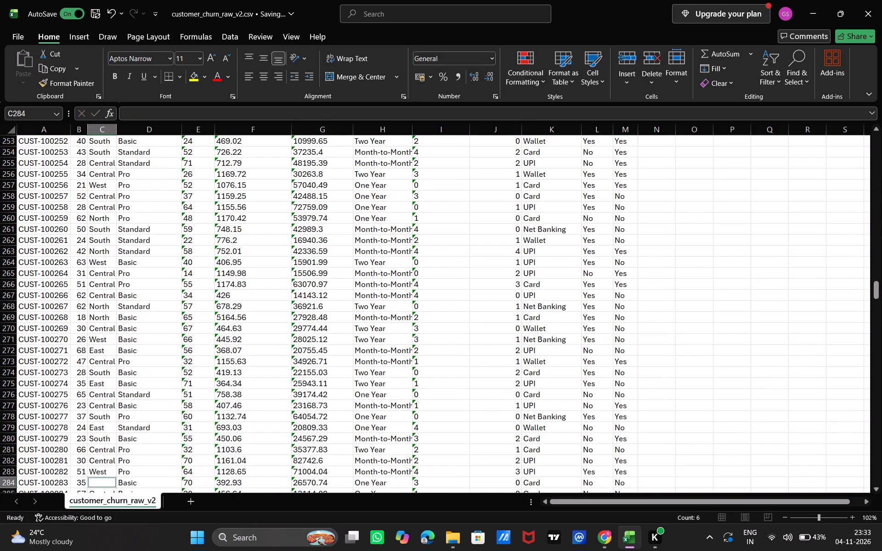
Fill the remaining blank Region cells from C284 through C566 with NA, and clear the selection.
type("NA")
key("Return")
type("NA")
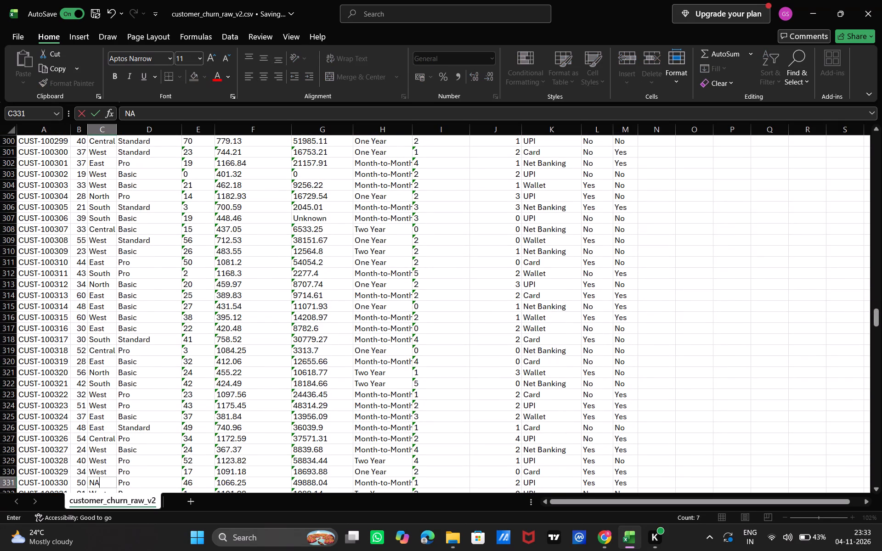
key("Return")
type("NA")
key("Return")
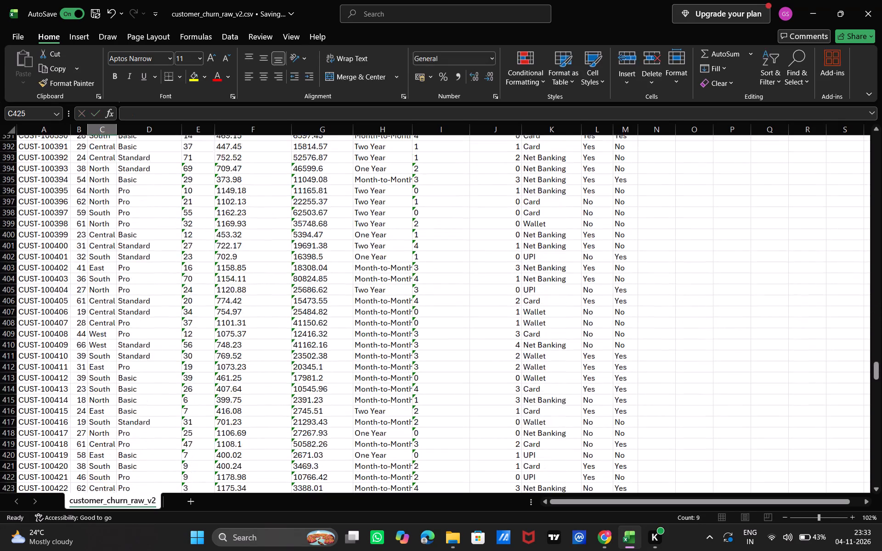
type("NA")
key("Return")
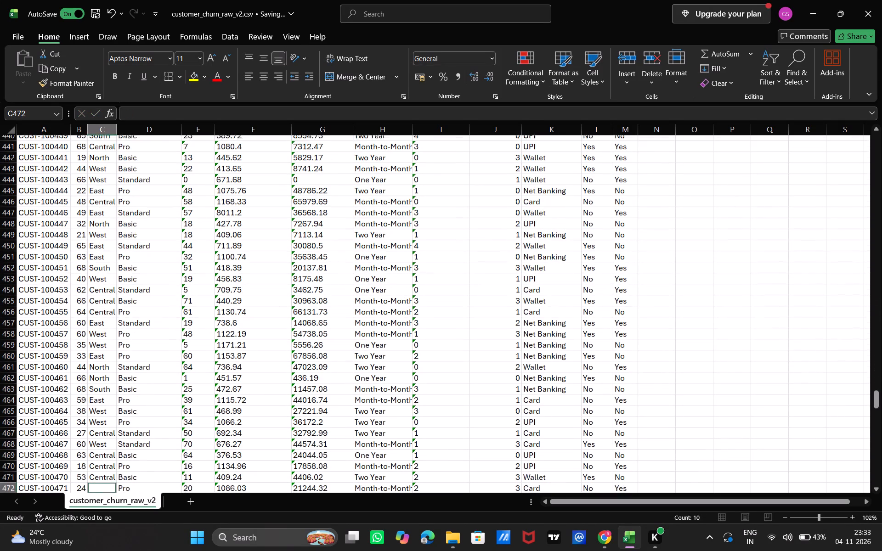
type("NA")
key("Return")
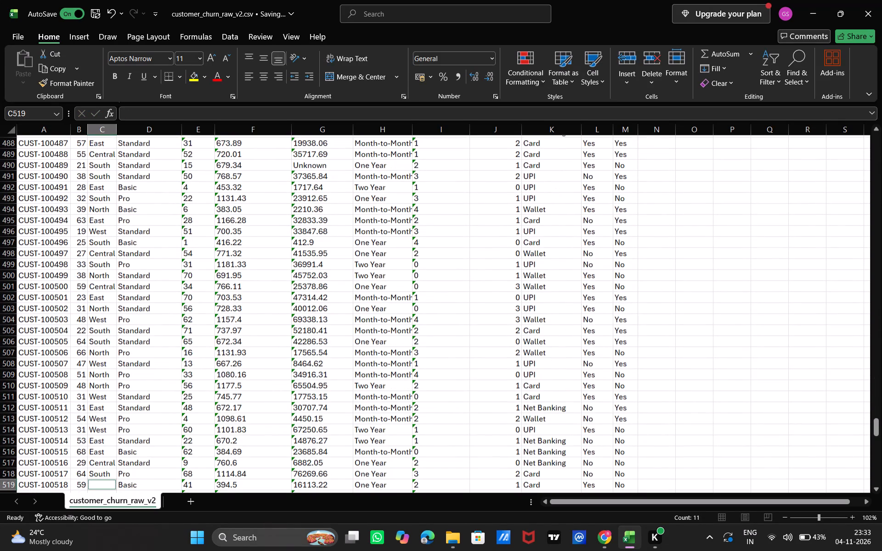
type("NA")
key("Return")
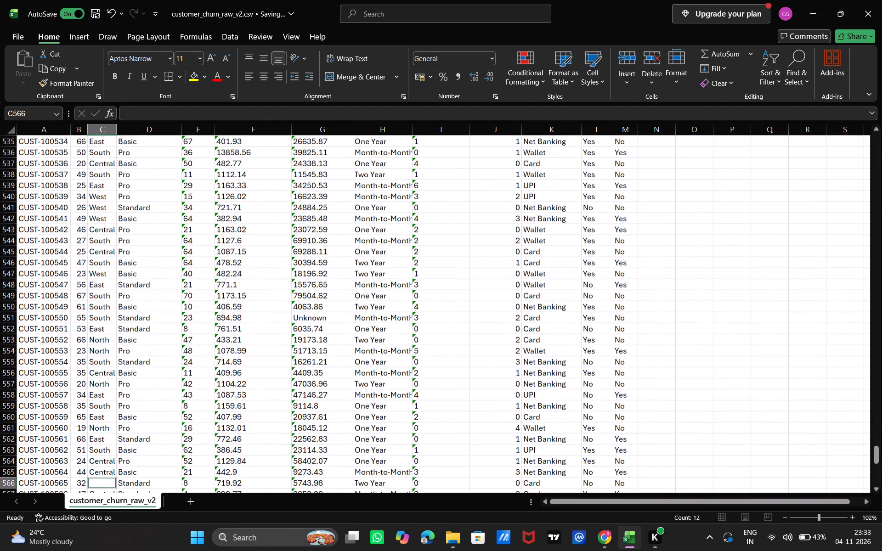
type("NA")
key("Return")
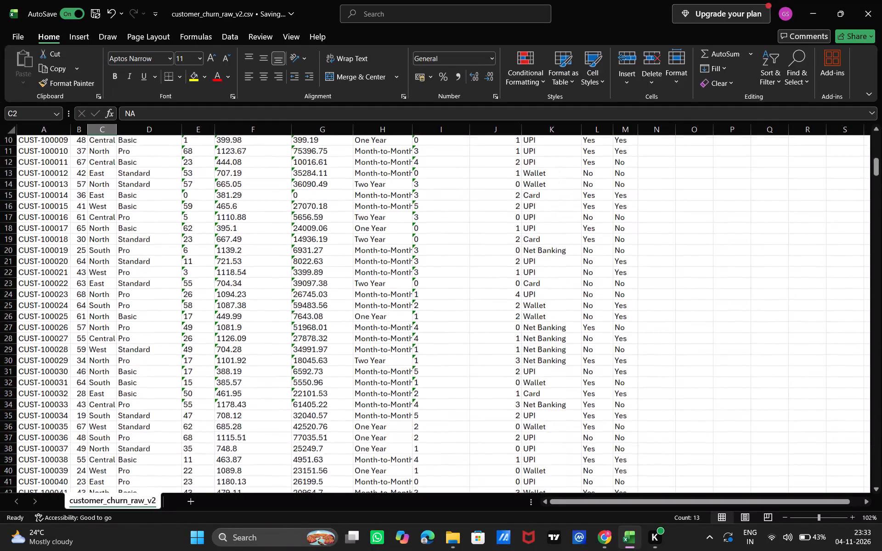
left_click(792, 253)
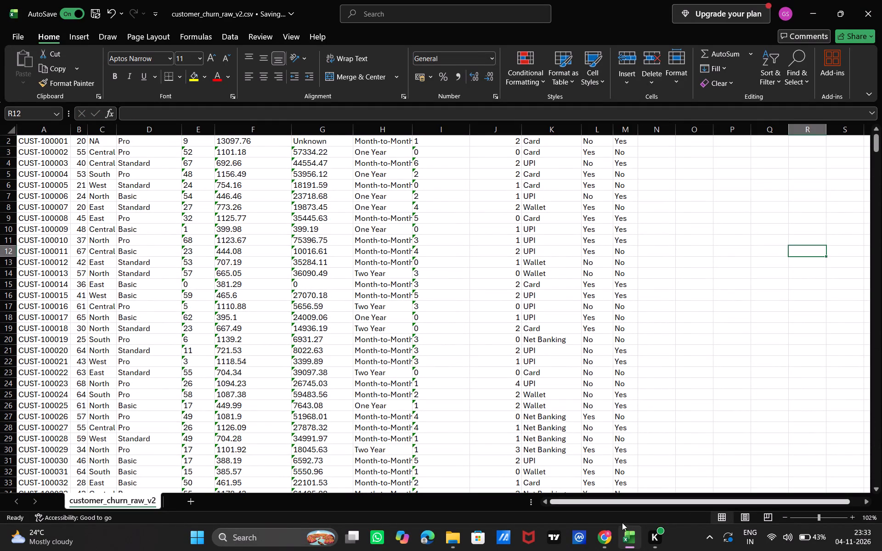
Switch to the data cleaning tutorial in Chrome, play it on to the start of the IFERROR chapter and pause it.
left_click(601, 543)
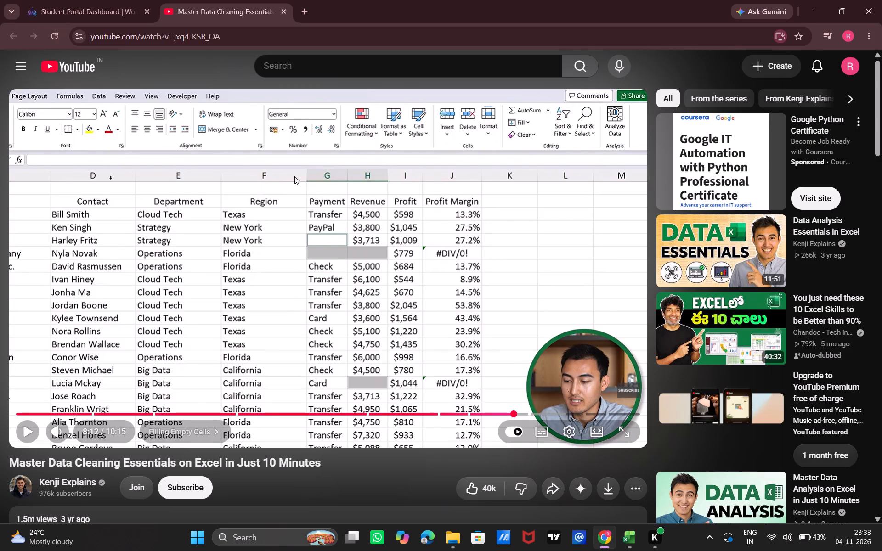
left_click(294, 176)
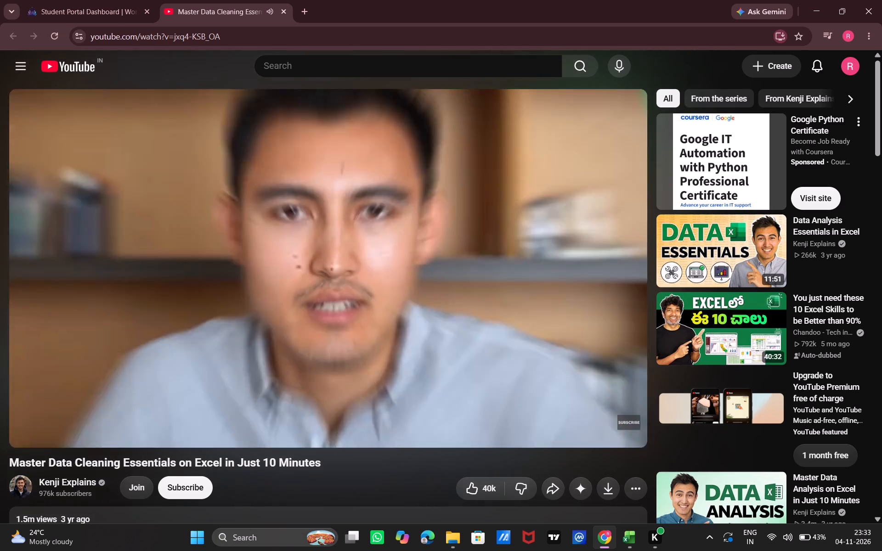
left_click(294, 176)
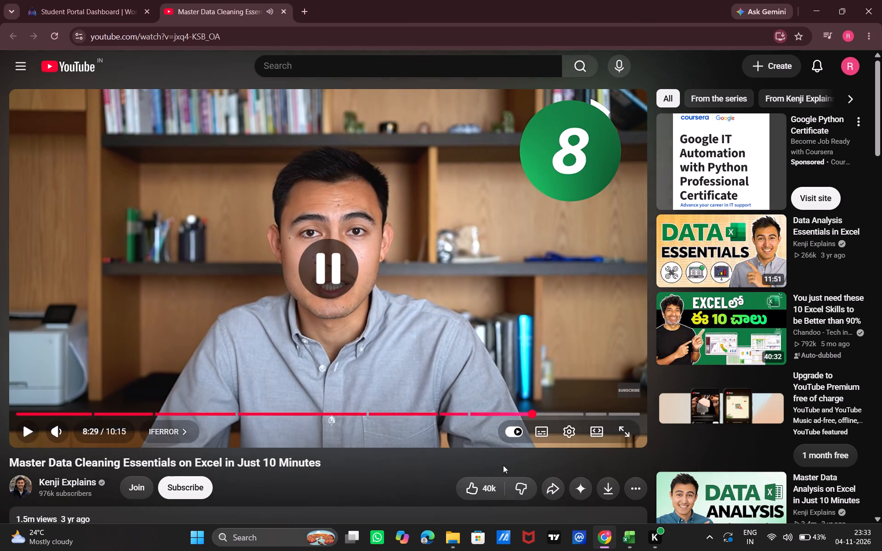
Switch back to Excel and check the whole sheet for remaining blank cells with Go To Special.
left_click(634, 534)
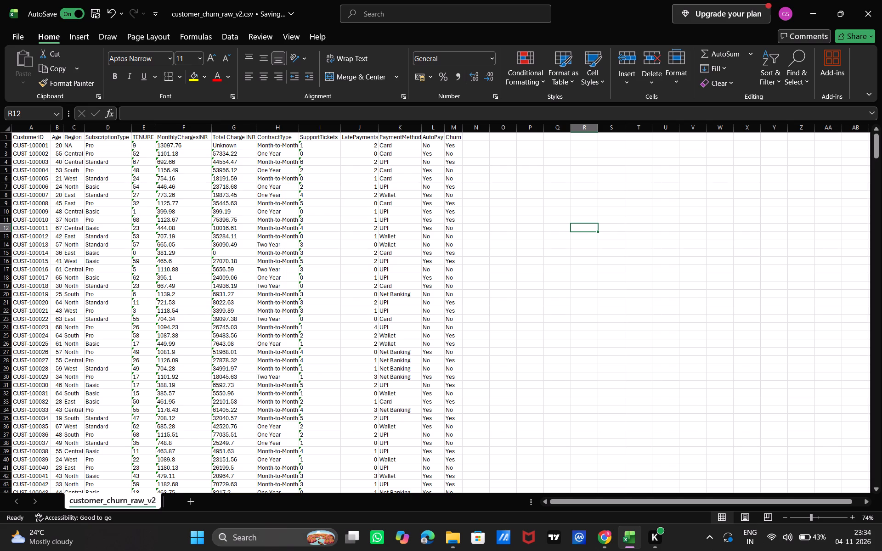
key("ctrl+a")
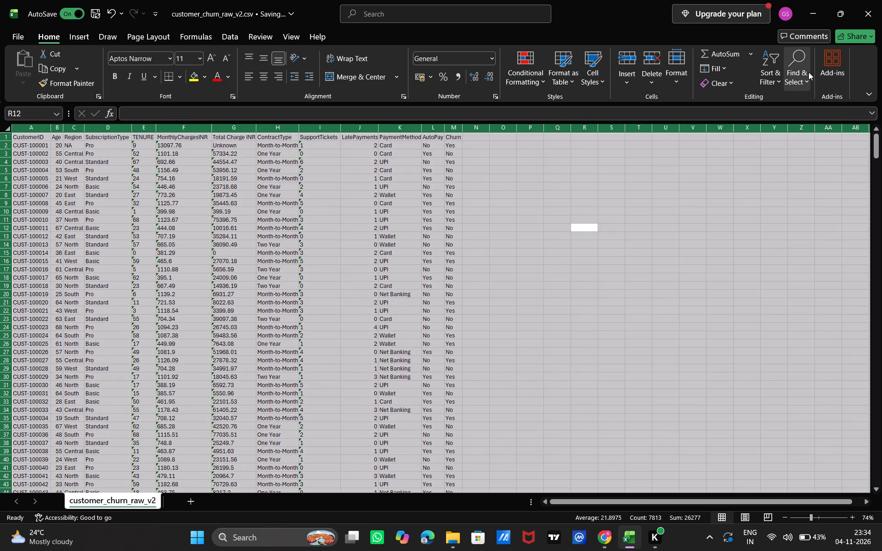
left_click(808, 73)
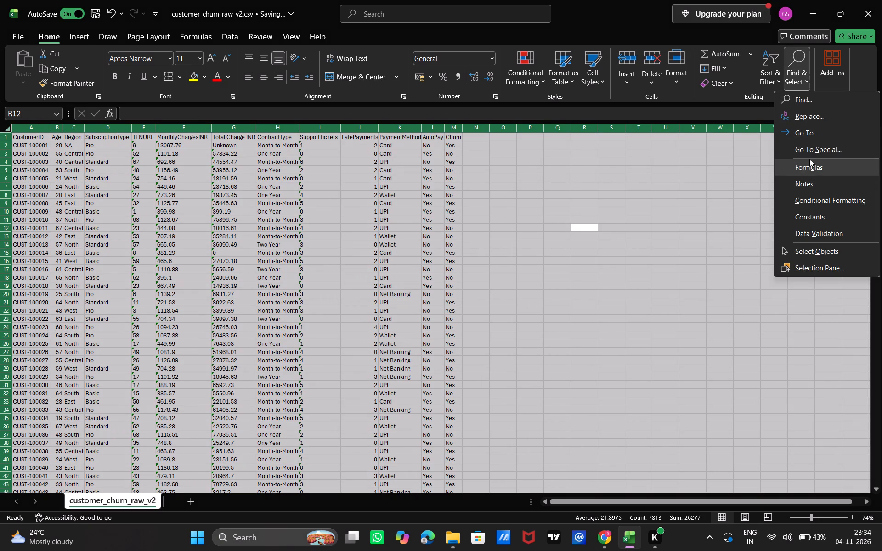
left_click(806, 151)
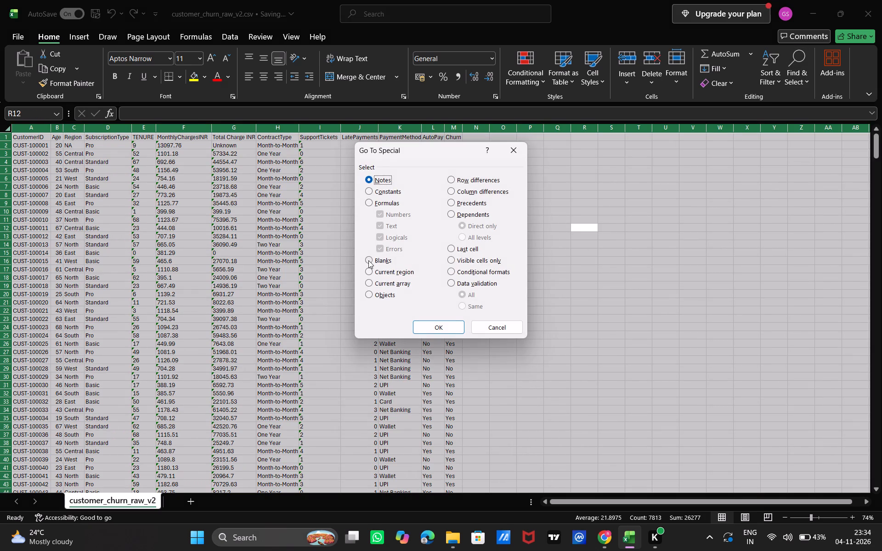
left_click(368, 260)
left_click(429, 323)
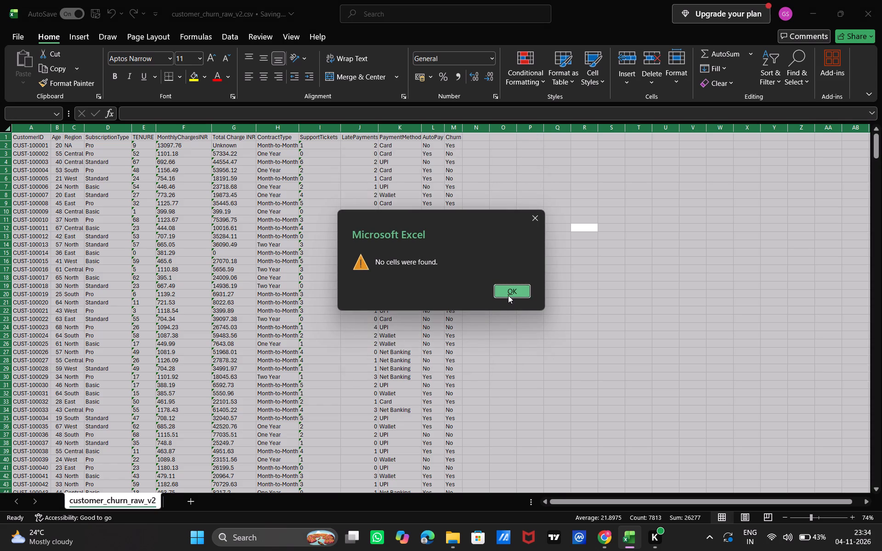
left_click(508, 295)
left_click(508, 295)
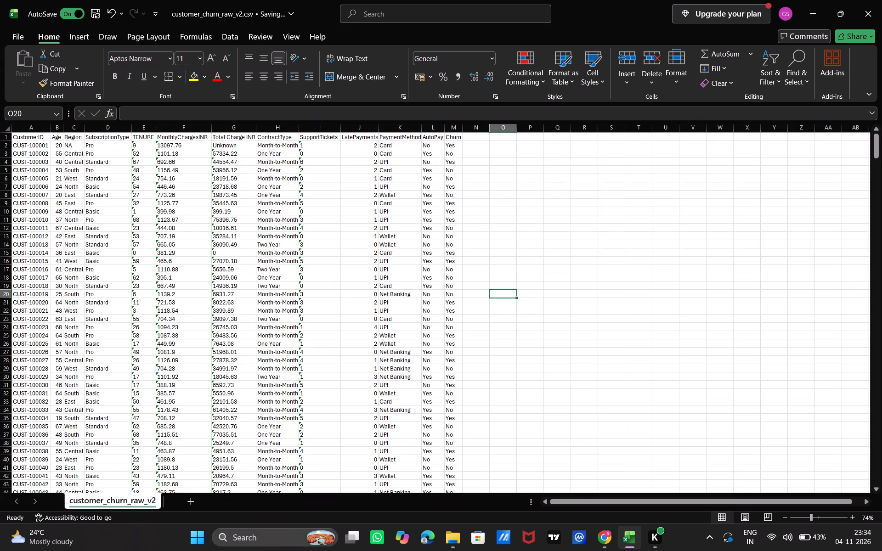
Examine the churn records from the header row down to the end of the data for values needing cleaning.
scroll(219, 277, "down", 2)
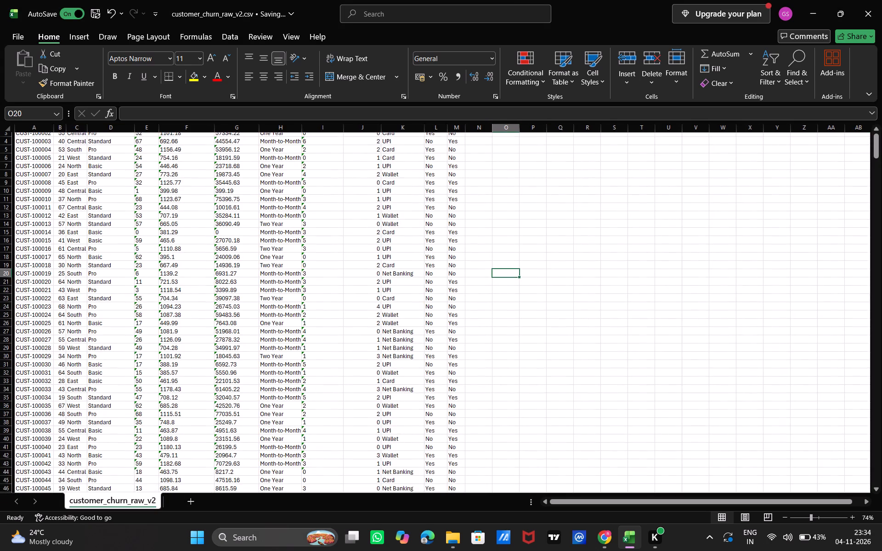
scroll(219, 277, "down", 3)
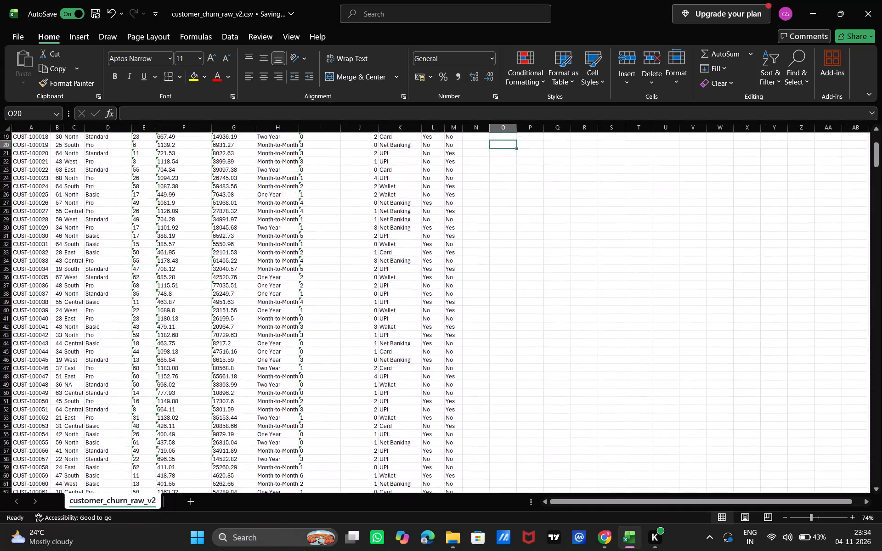
scroll(219, 277, "down", 3)
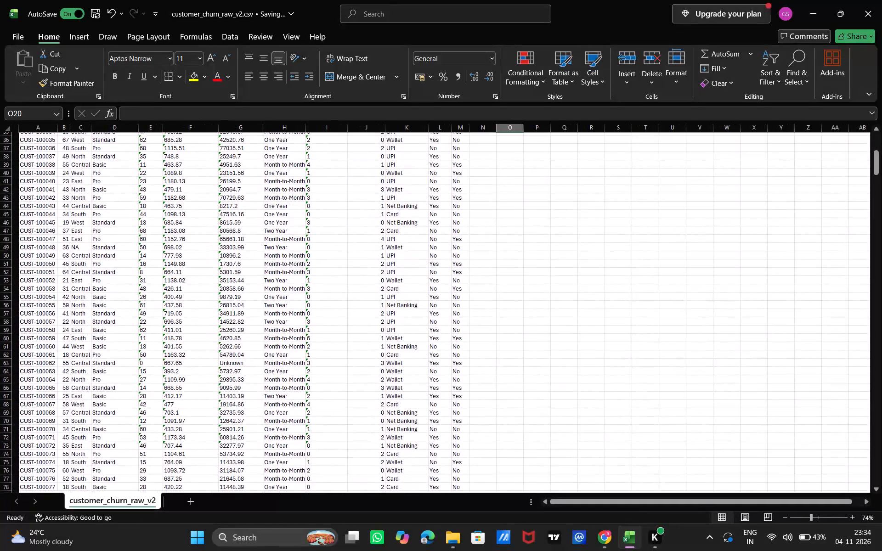
scroll(219, 277, "down", 5)
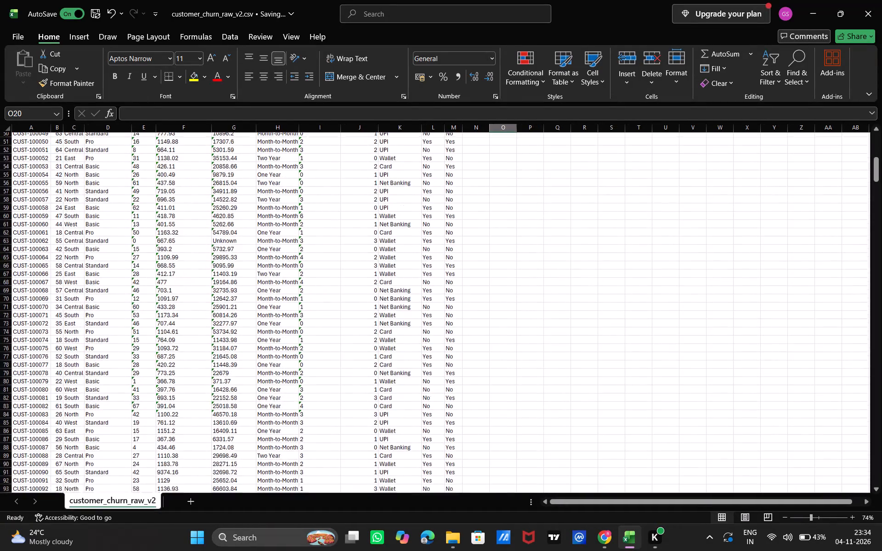
scroll(219, 277, "down", 3)
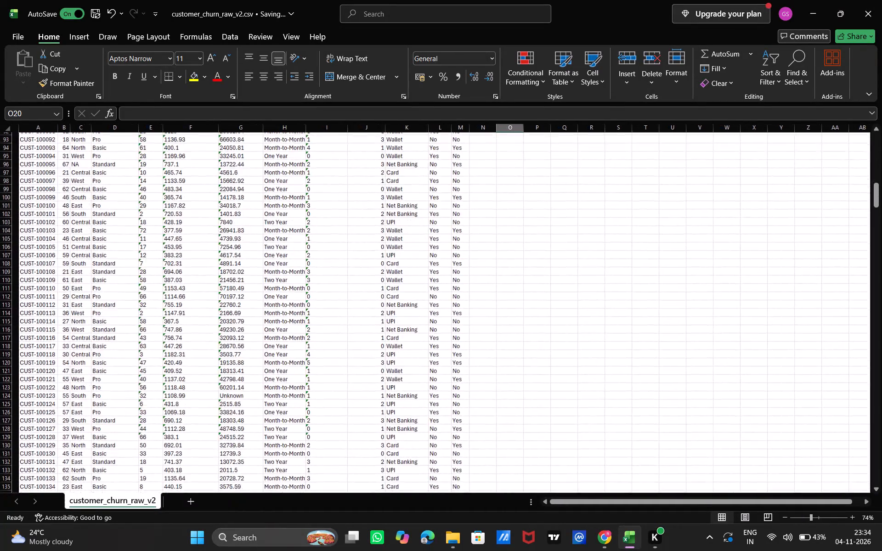
scroll(219, 277, "down", 4)
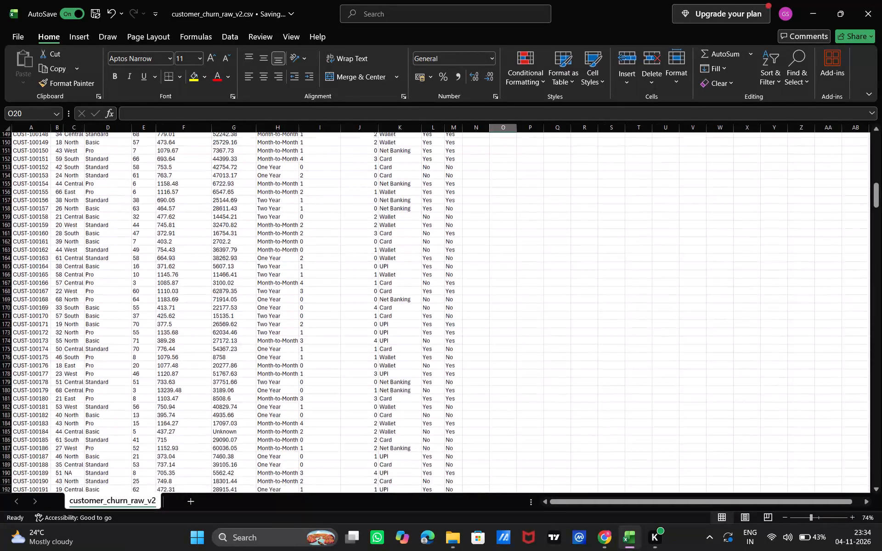
scroll(219, 277, "down", 4)
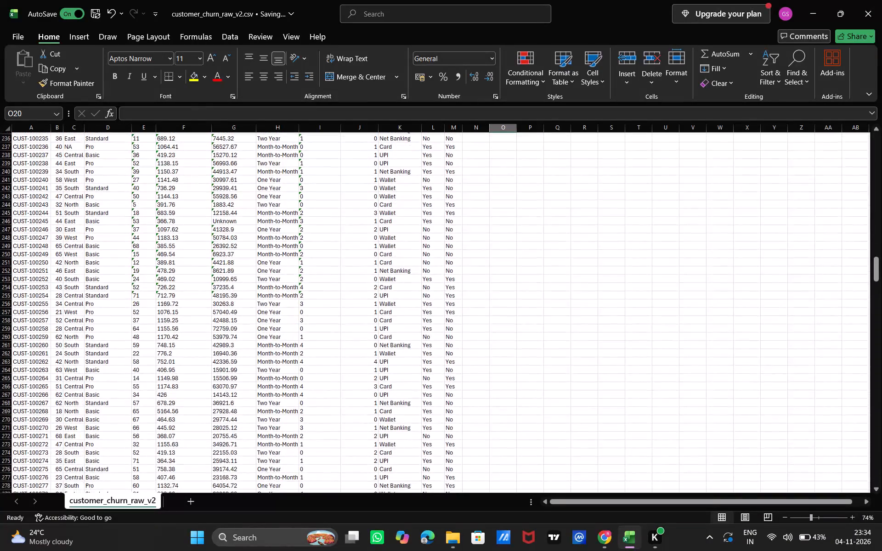
scroll(219, 277, "down", 2)
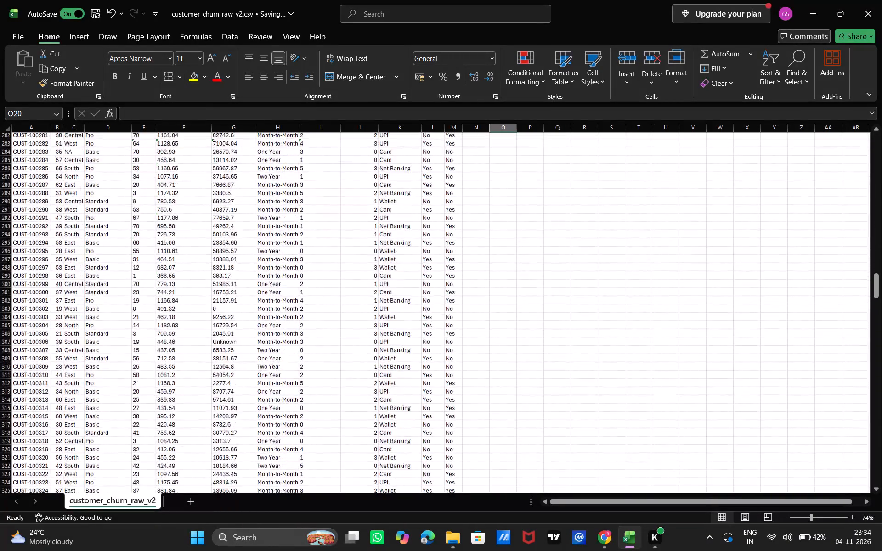
scroll(219, 277, "down", 3)
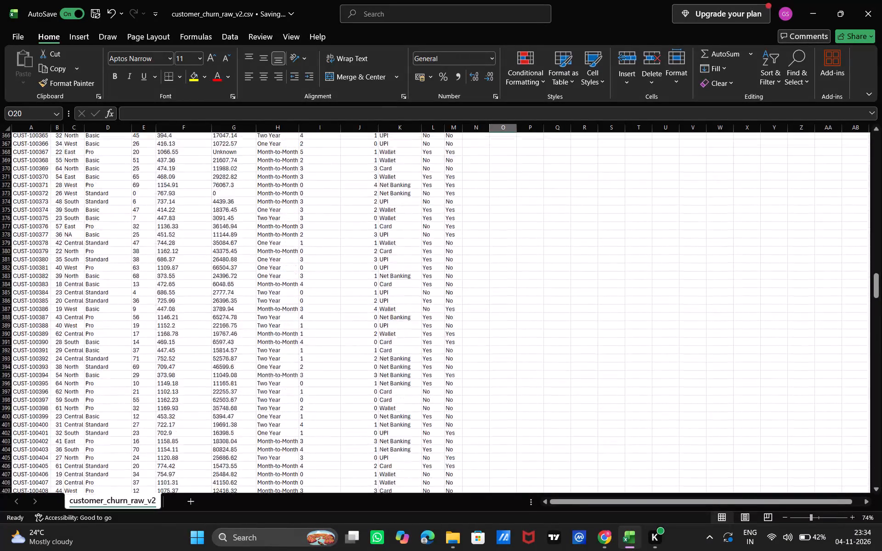
scroll(219, 277, "down", 1)
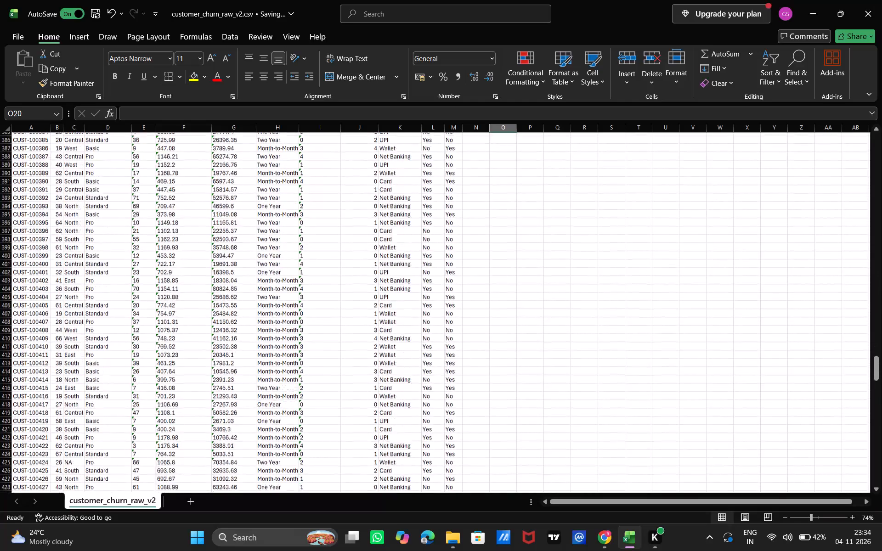
scroll(219, 277, "down", 4)
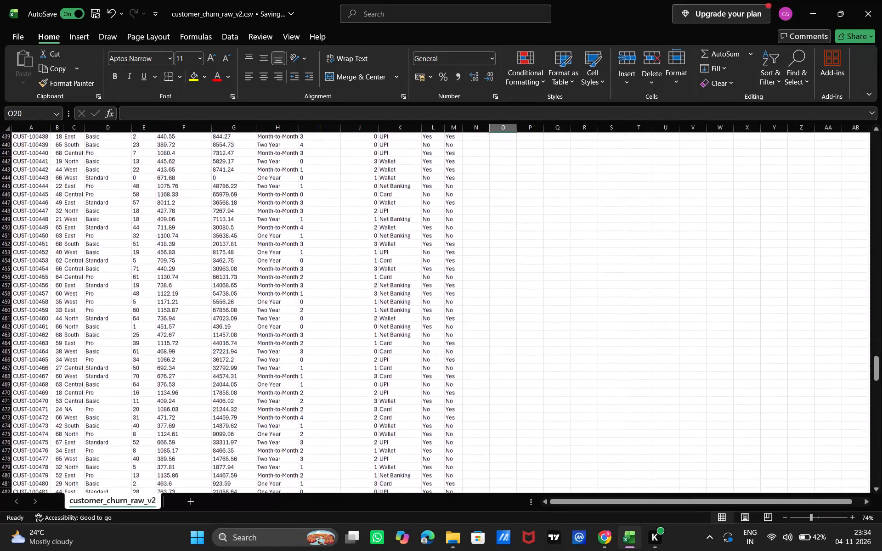
scroll(219, 277, "down", 4)
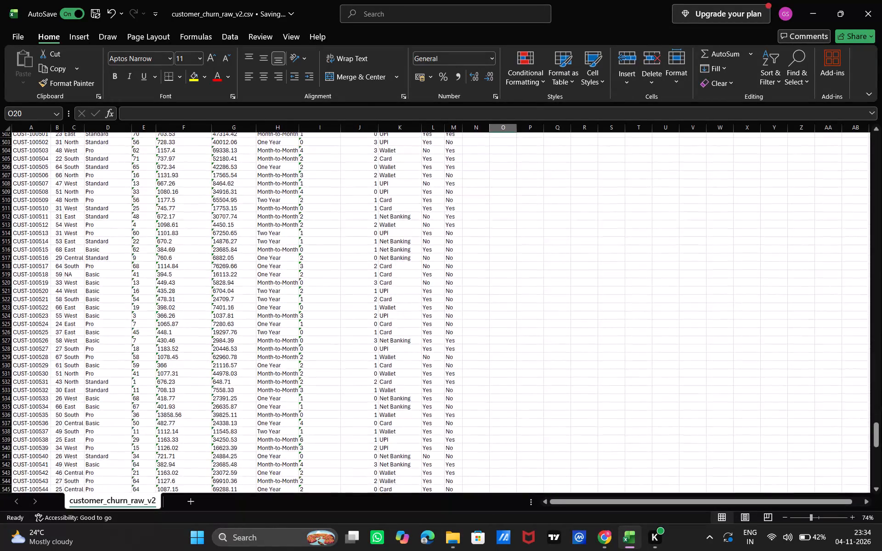
scroll(219, 277, "down", 8)
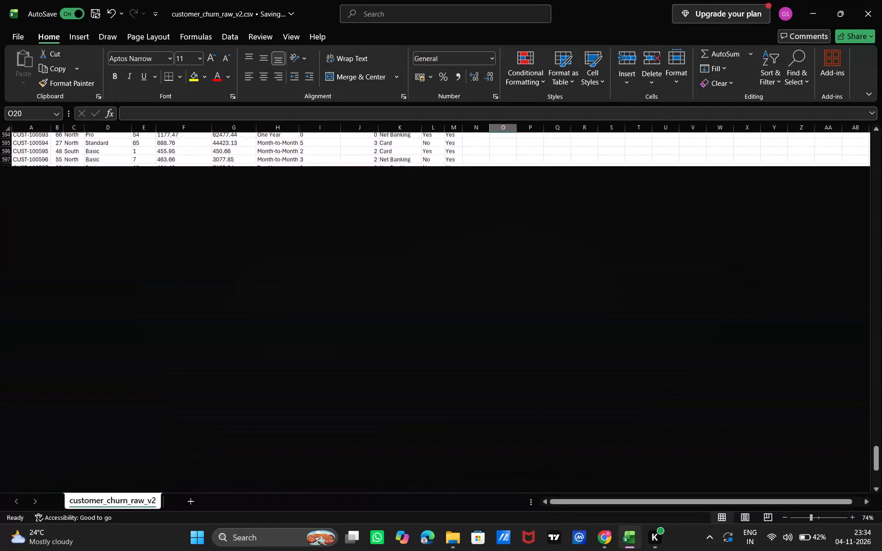
Review the last churn records in row 601 and the rows above them, back up to the column headers.
scroll(219, 277, "up", 3)
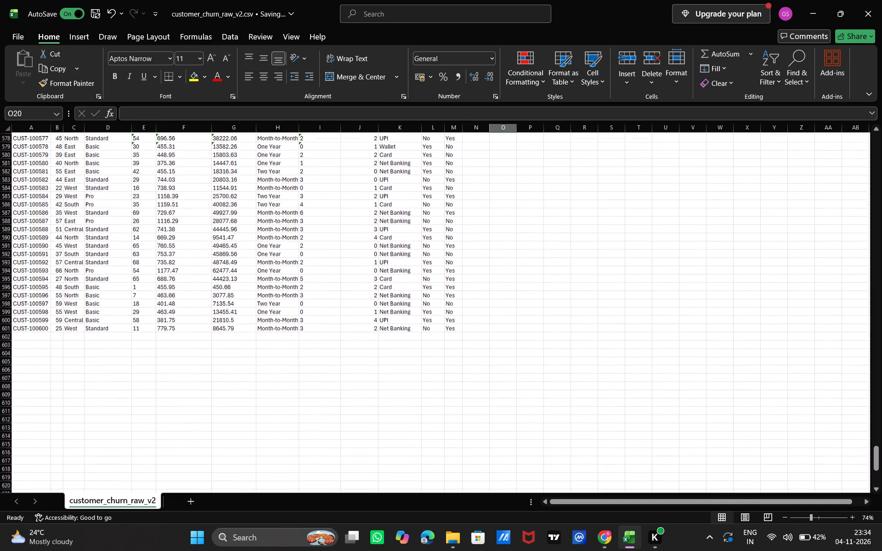
scroll(219, 277, "up", 1)
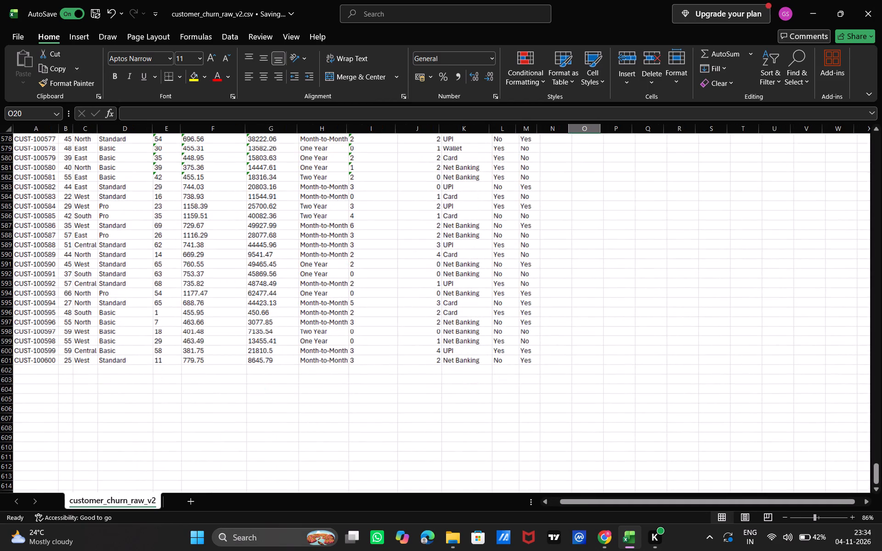
scroll(249, 290, "right", 1)
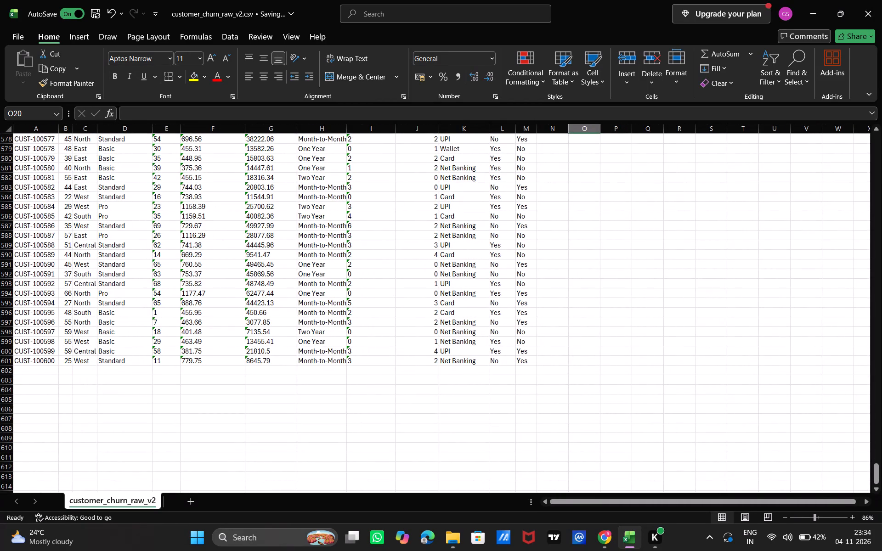
scroll(249, 290, "up", 2)
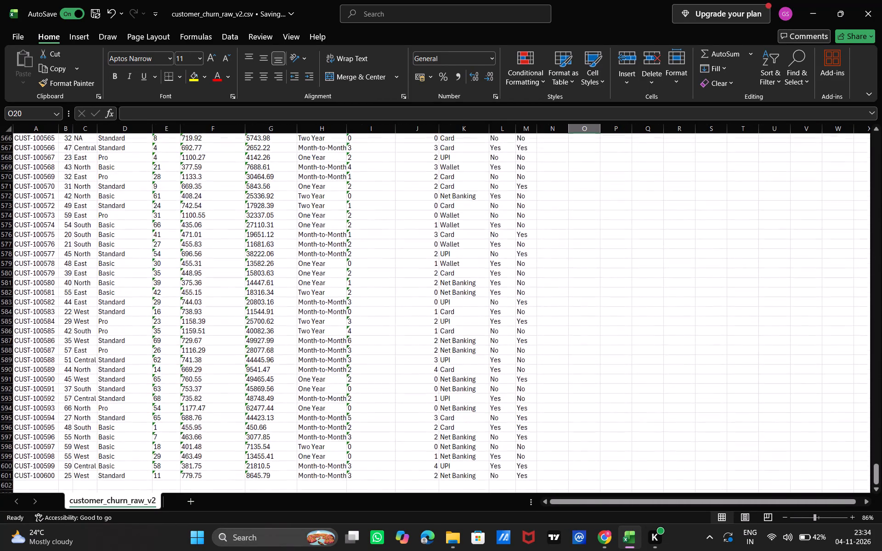
scroll(249, 290, "up", 2)
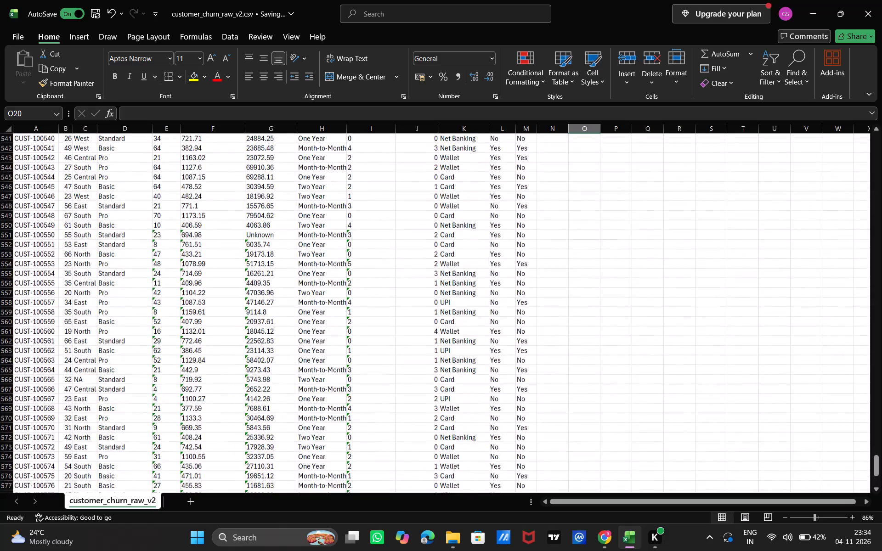
scroll(249, 290, "up", 3)
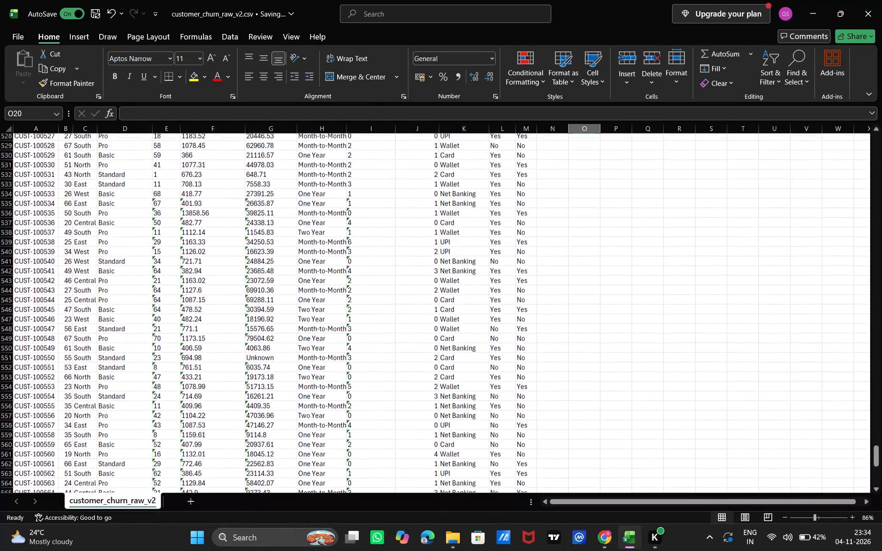
scroll(249, 290, "up", 4)
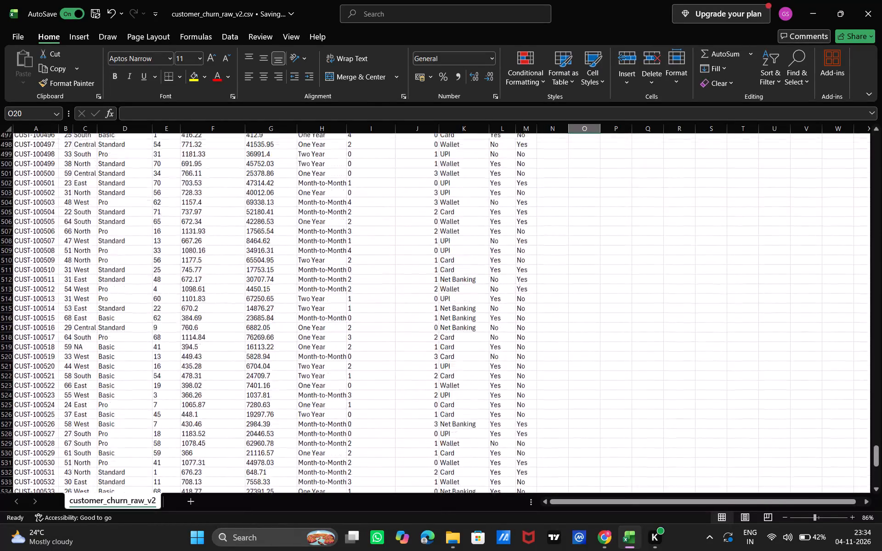
scroll(249, 290, "up", 6)
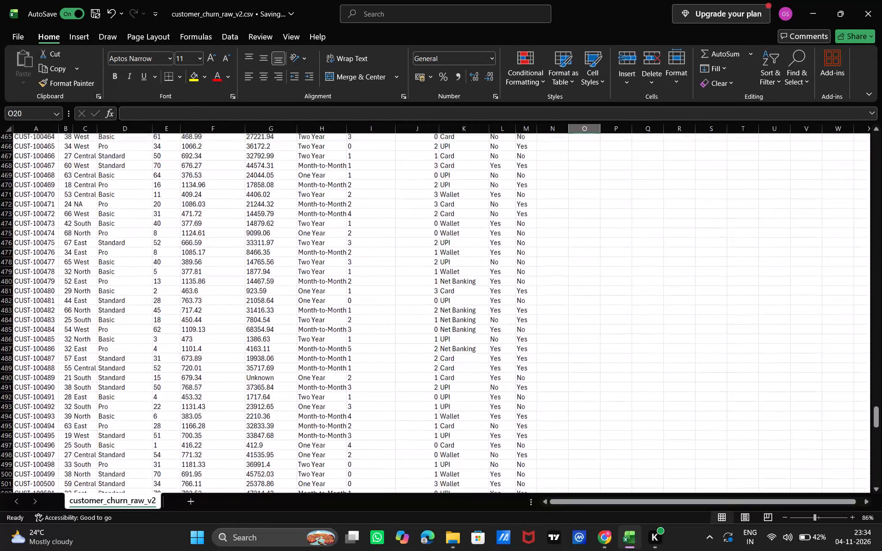
scroll(249, 290, "up", 8)
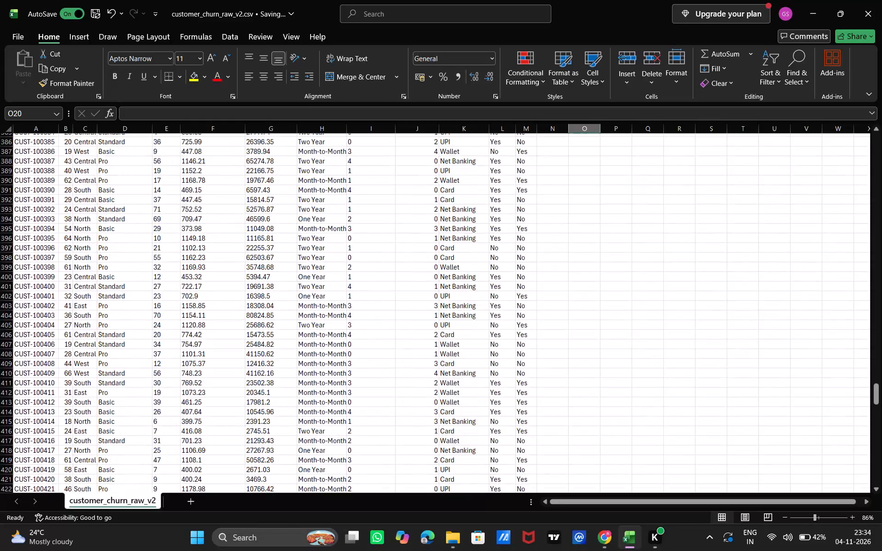
scroll(249, 290, "up", 3)
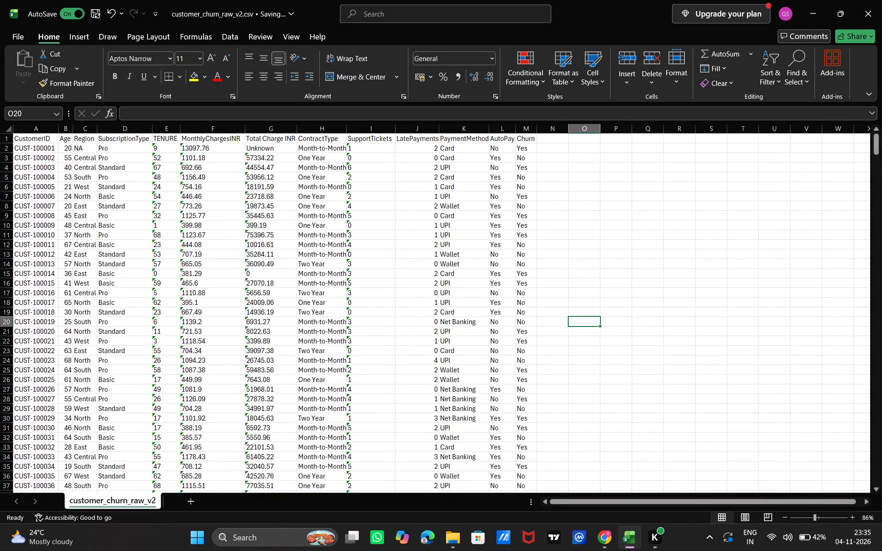
Insert a blank column F between TENURE and MonthlyChargesINR.
left_click(196, 131)
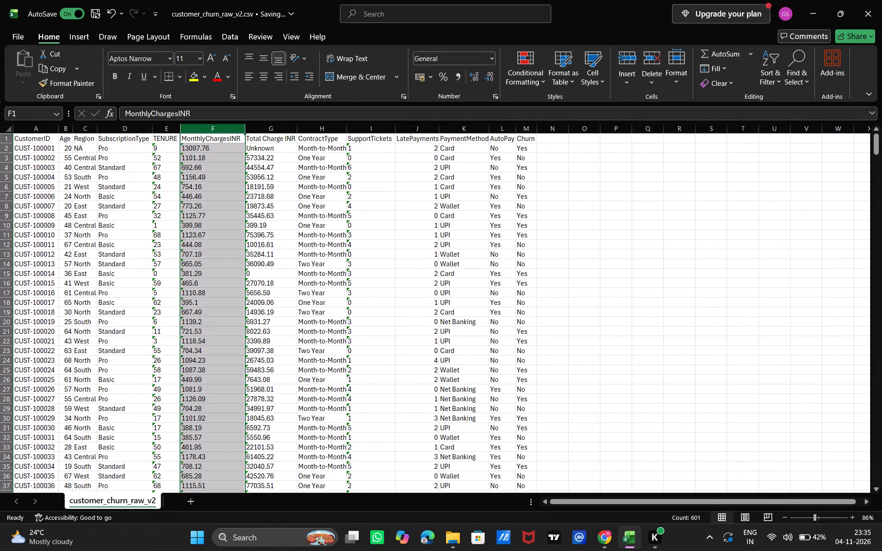
right_click(196, 131)
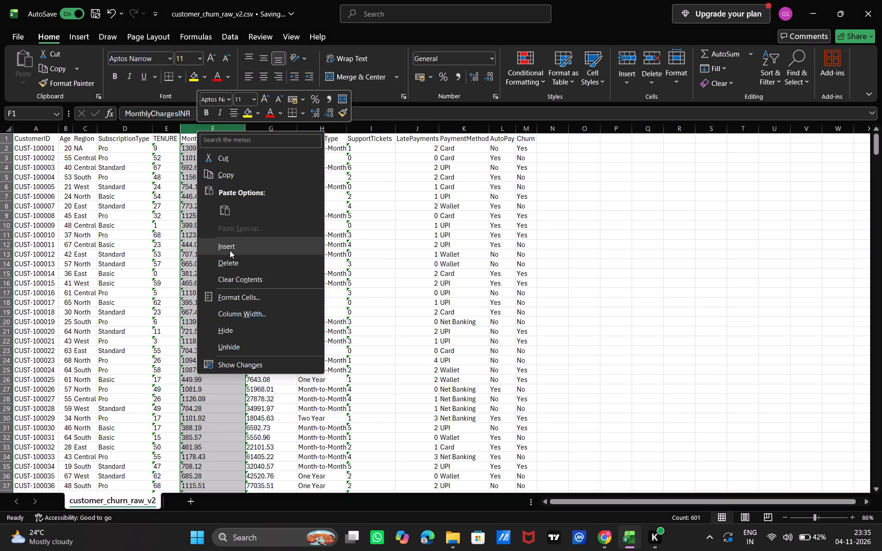
left_click(231, 248)
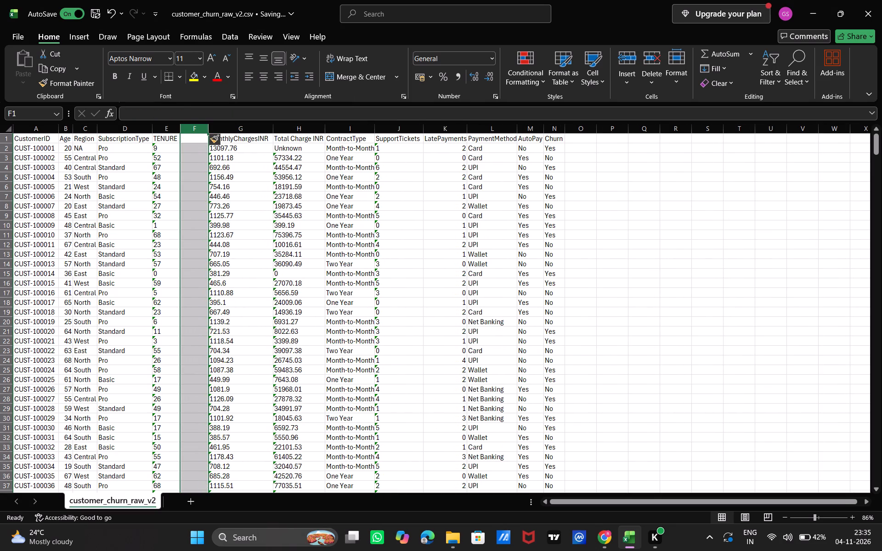
Enter the formula =PROPER(E2) in cell F2, referencing the first TENURE value, and reselect the cell.
left_click(187, 153)
left_click(192, 147)
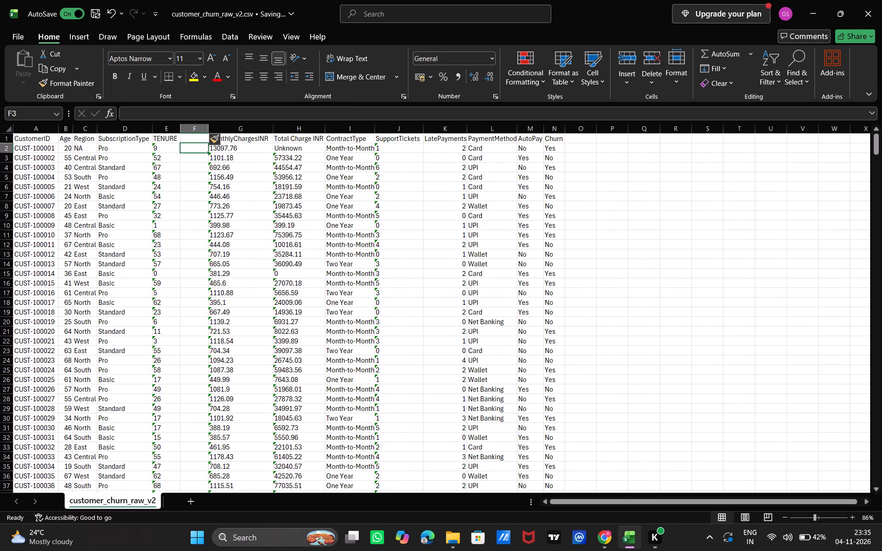
type("PROPER")
key("shift+parenleft")
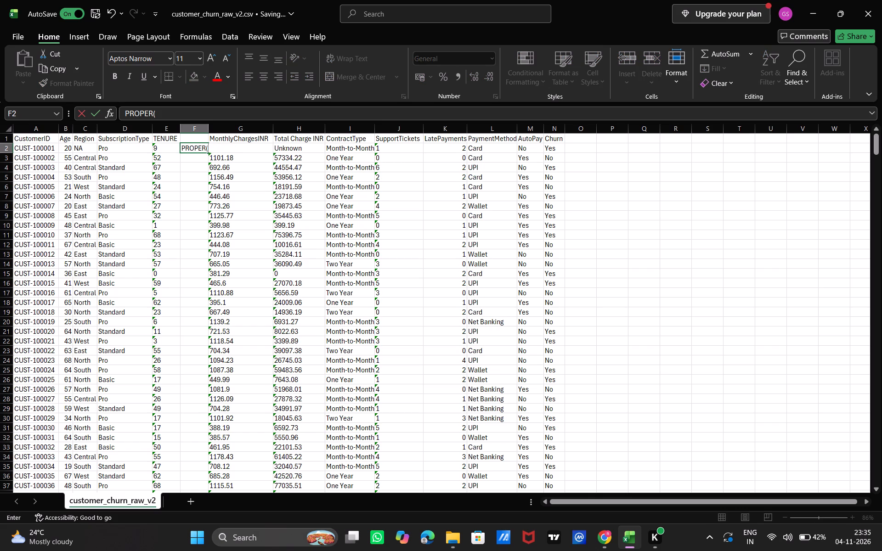
key("e")
key("2")
key("Left")
key("Left")
key("Left")
key("Right")
key("Right")
key("Right")
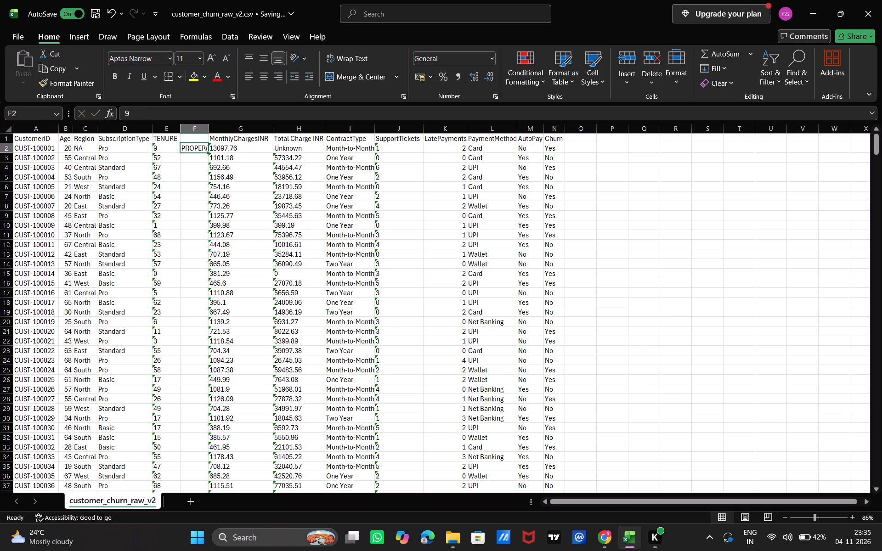
triple_click(201, 147)
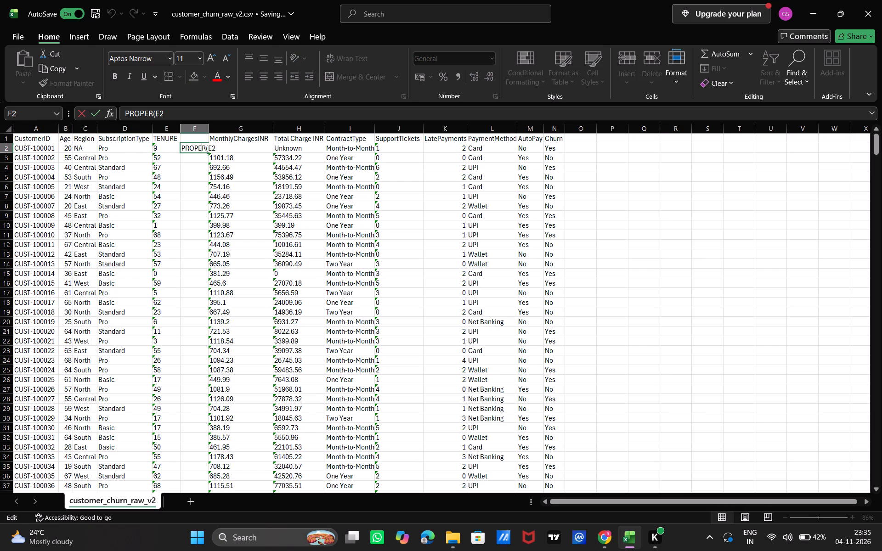
key("Left")
key("Left")
key("Left")
key("Left")
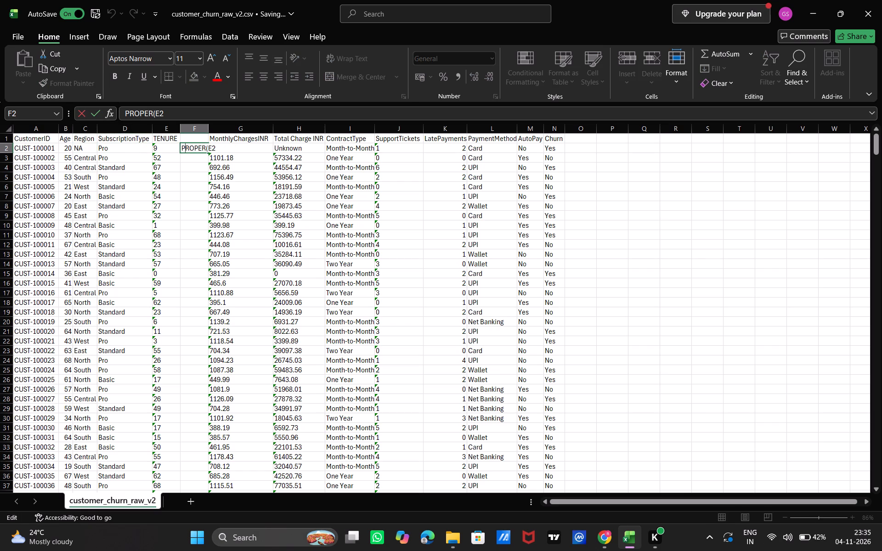
key("Left")
key("equal")
key("Return")
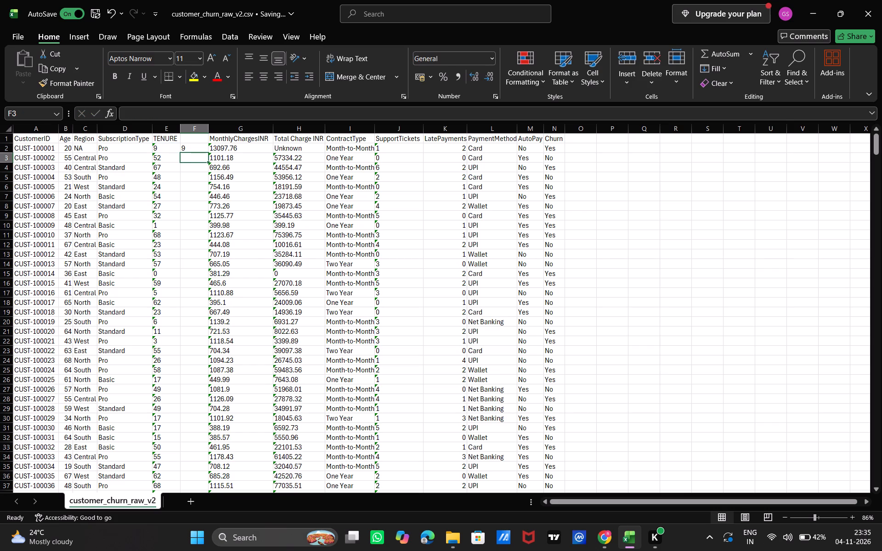
left_click(187, 147)
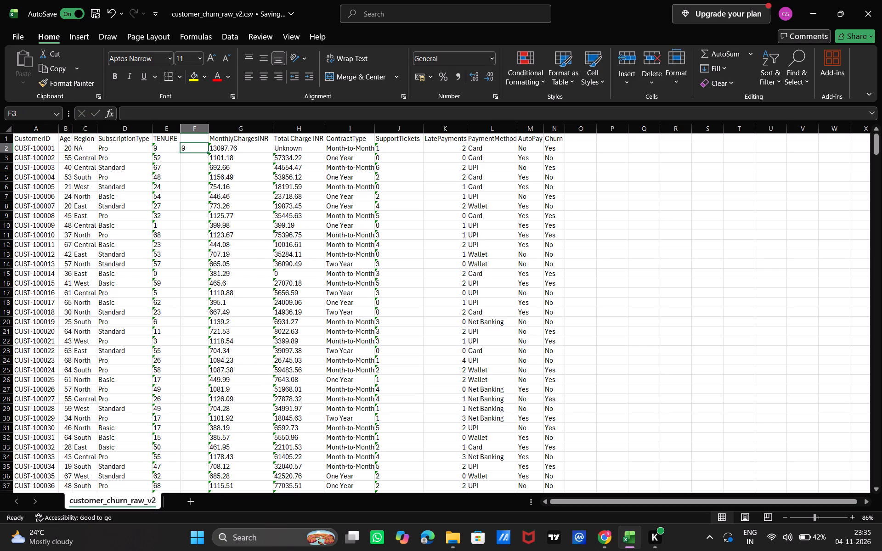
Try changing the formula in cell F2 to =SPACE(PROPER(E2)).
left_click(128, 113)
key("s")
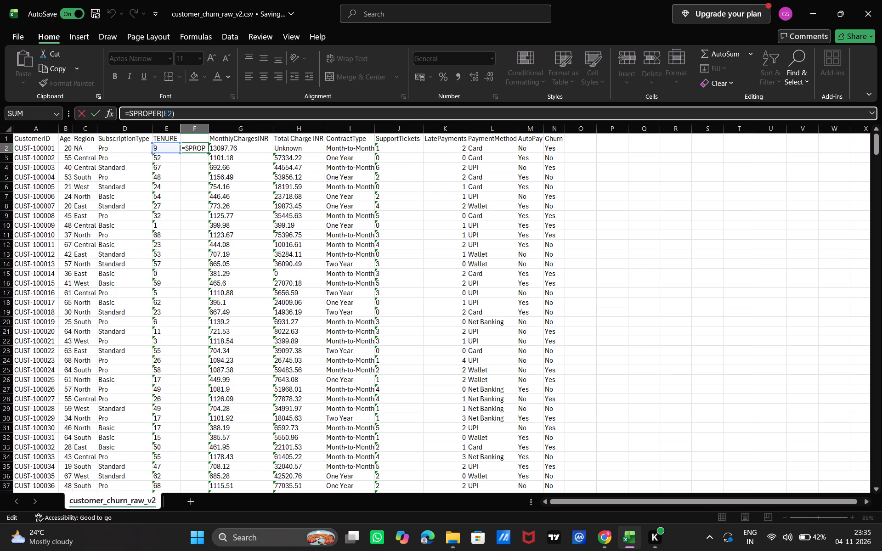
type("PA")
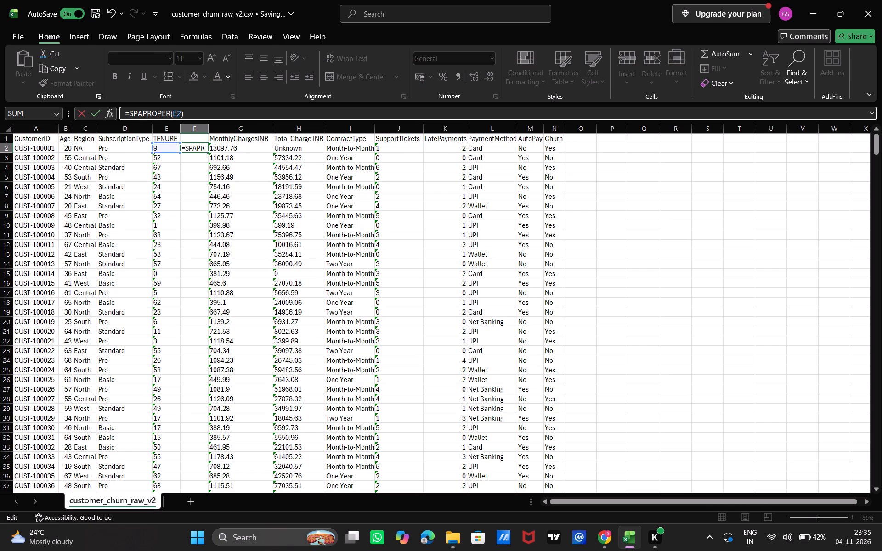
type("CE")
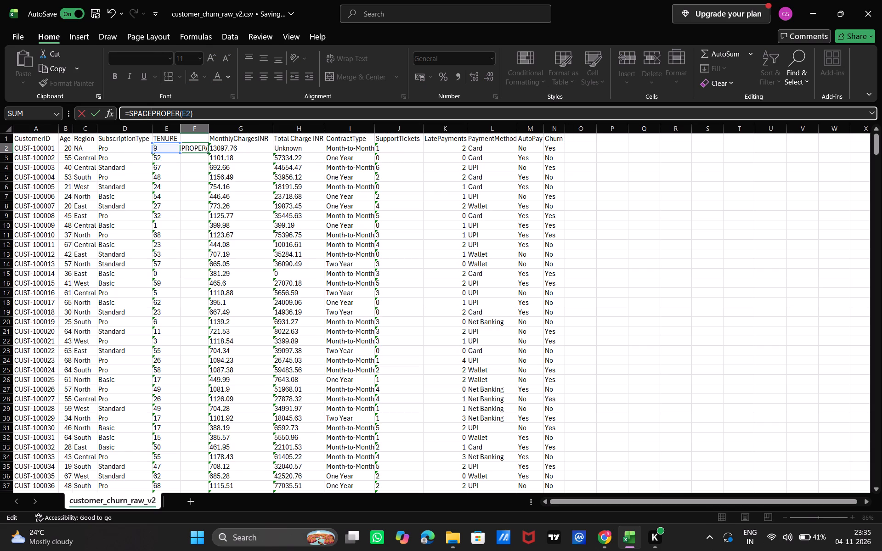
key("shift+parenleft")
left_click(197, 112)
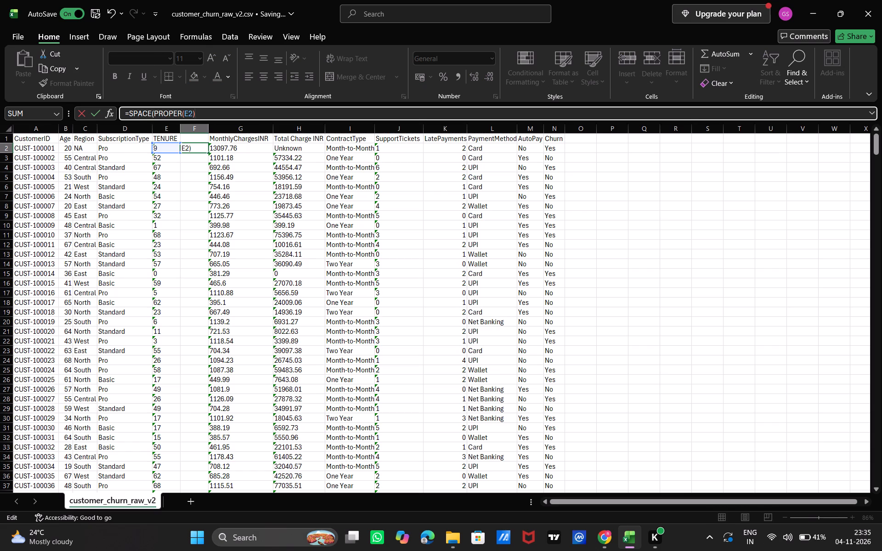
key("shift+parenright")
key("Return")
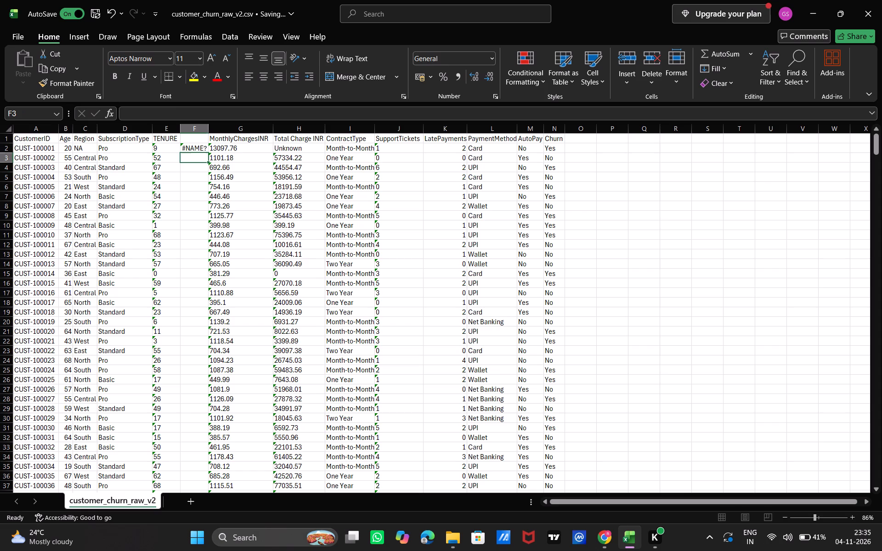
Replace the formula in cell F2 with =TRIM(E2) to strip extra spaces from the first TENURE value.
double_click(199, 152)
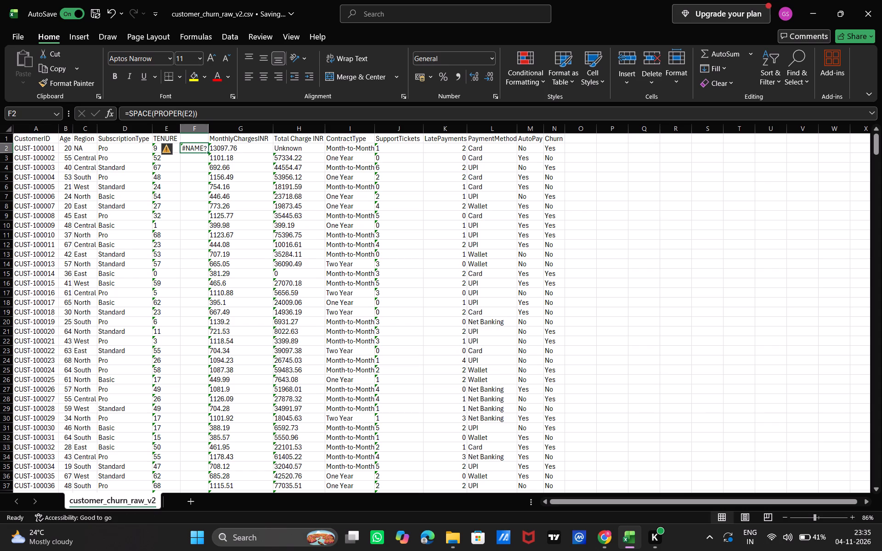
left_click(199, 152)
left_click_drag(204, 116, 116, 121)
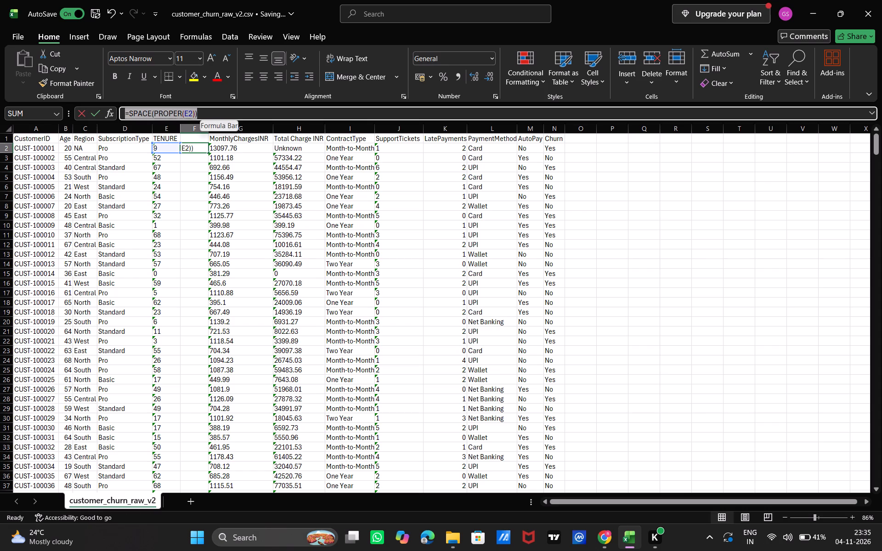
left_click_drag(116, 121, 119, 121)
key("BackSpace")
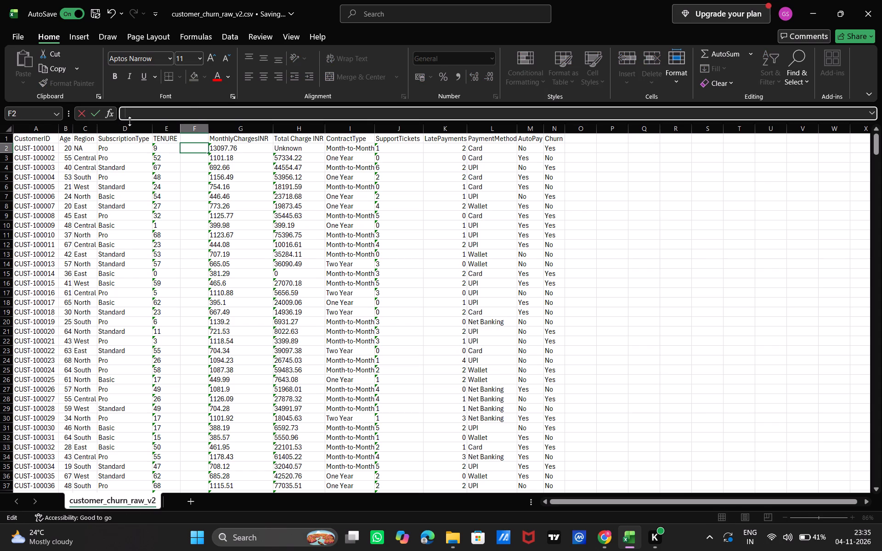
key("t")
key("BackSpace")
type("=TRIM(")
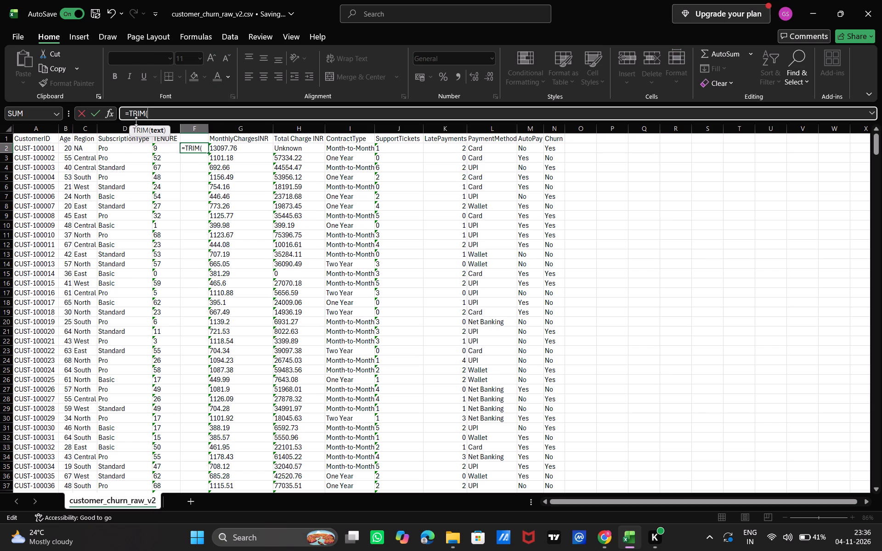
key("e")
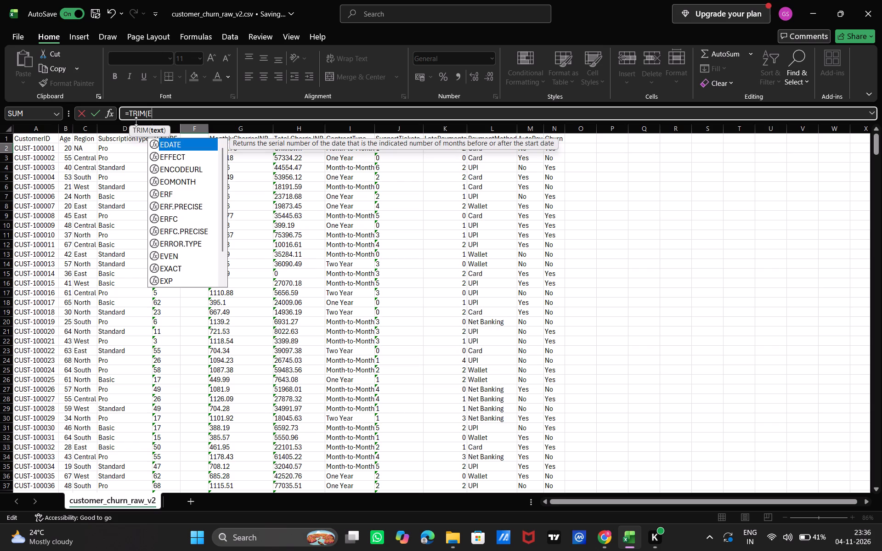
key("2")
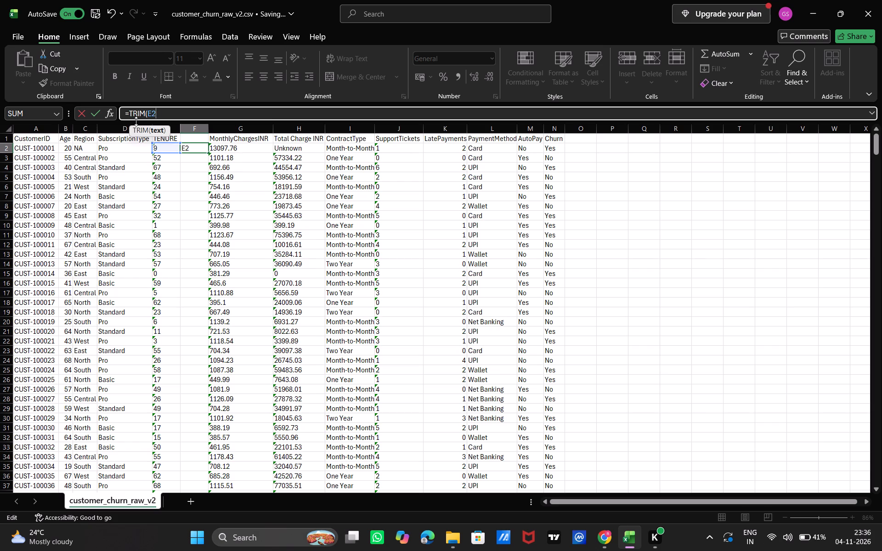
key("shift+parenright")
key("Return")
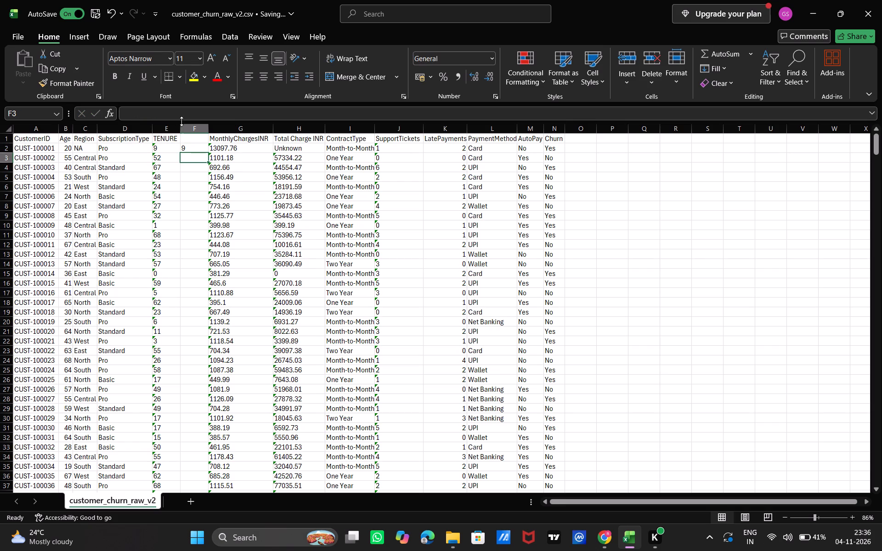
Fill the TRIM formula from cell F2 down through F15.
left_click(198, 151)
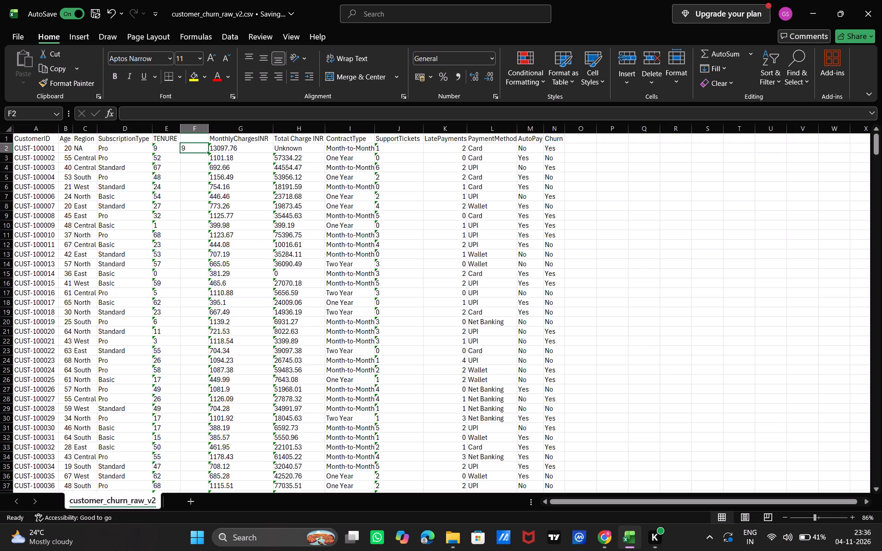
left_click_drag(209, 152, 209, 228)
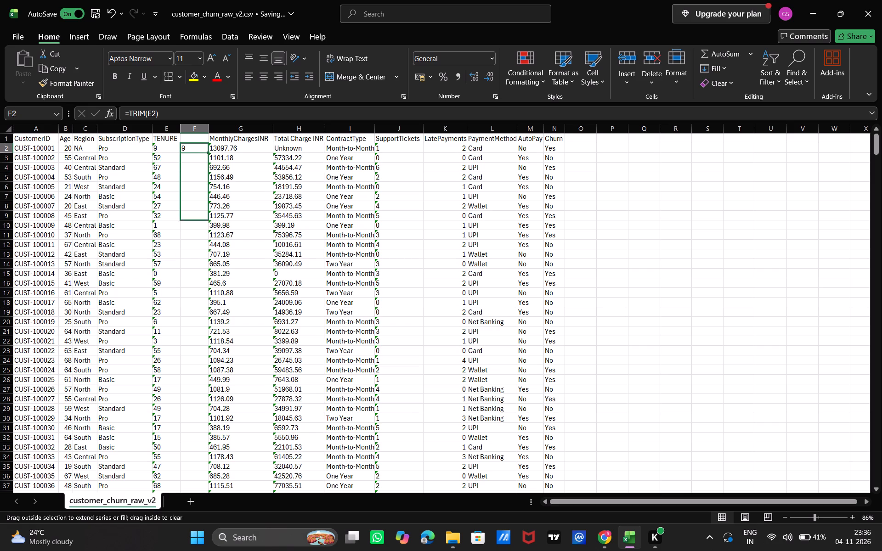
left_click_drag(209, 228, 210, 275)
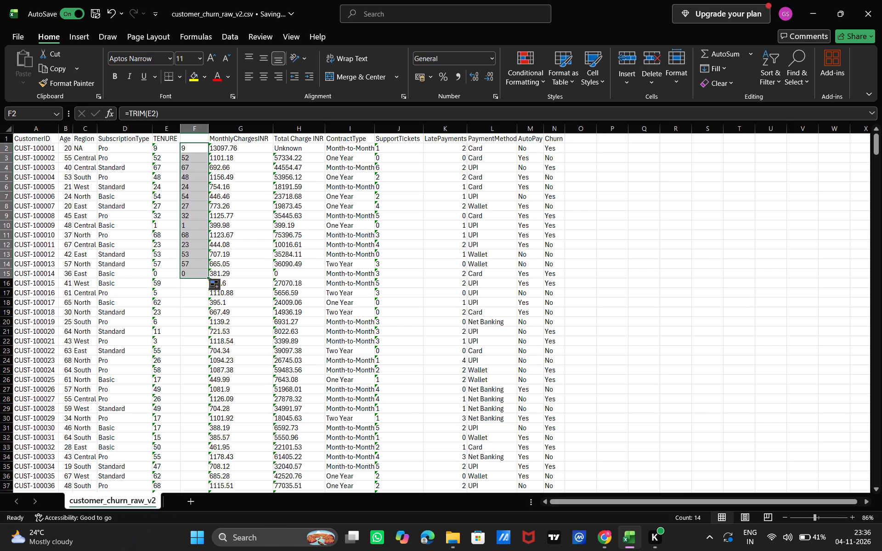
Delete helper column F between TENURE and MonthlyChargesINR.
double_click(195, 130)
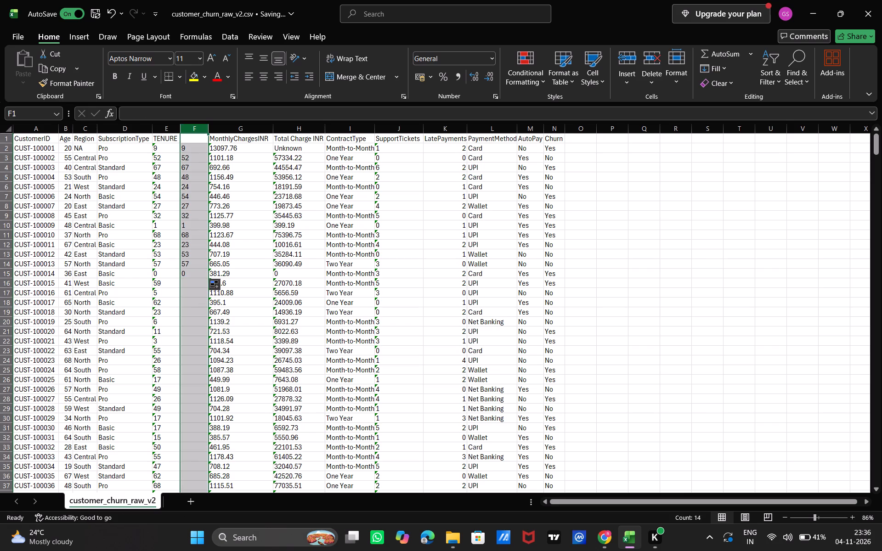
right_click(195, 130)
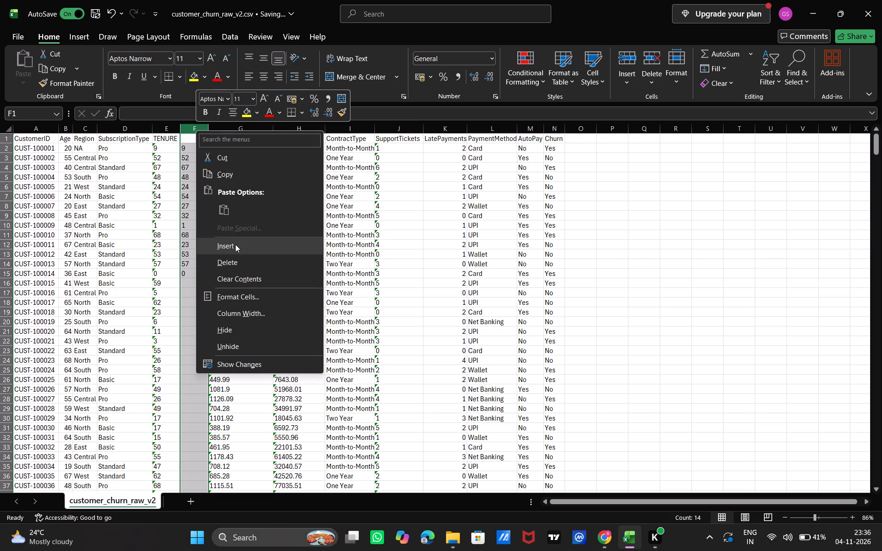
left_click(237, 262)
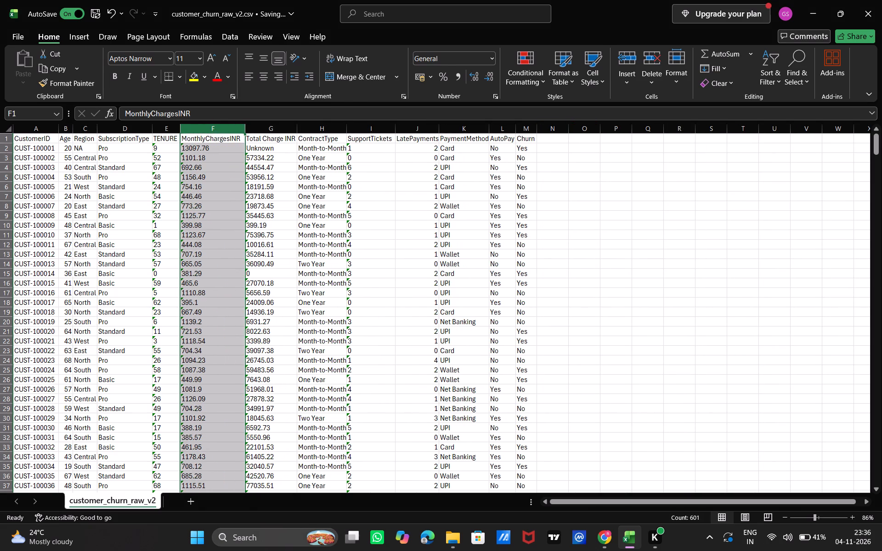
left_click(604, 181)
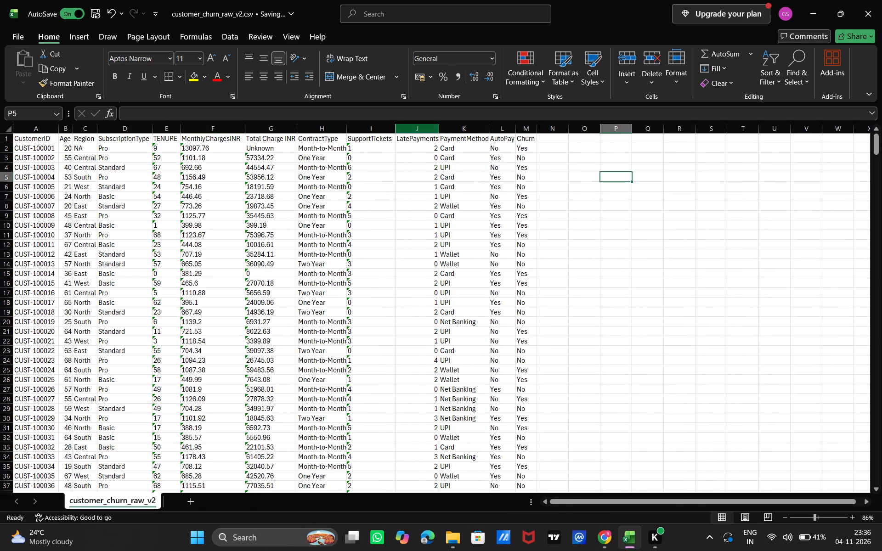
Insert a blank column J between SupportTickets and LatePayments, using the Format Same As Left option.
left_click(412, 128)
left_click(391, 131)
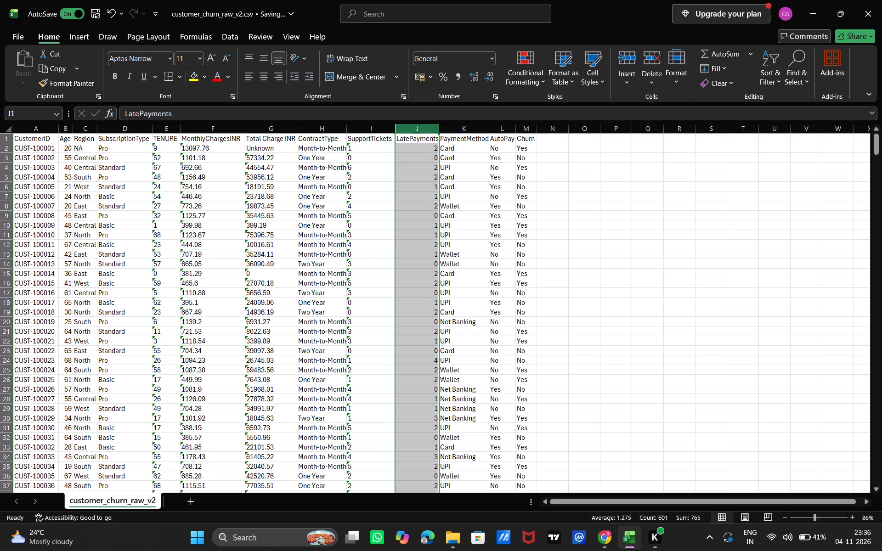
right_click(404, 131)
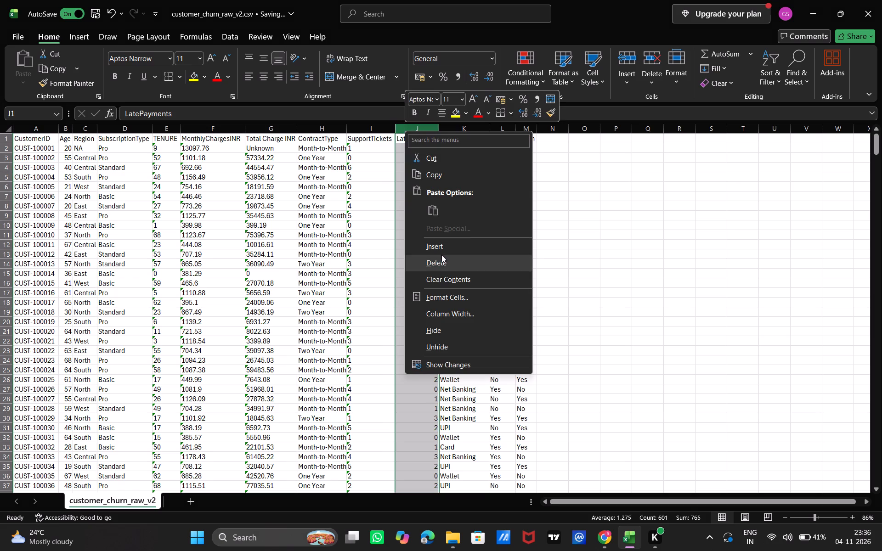
double_click(441, 253)
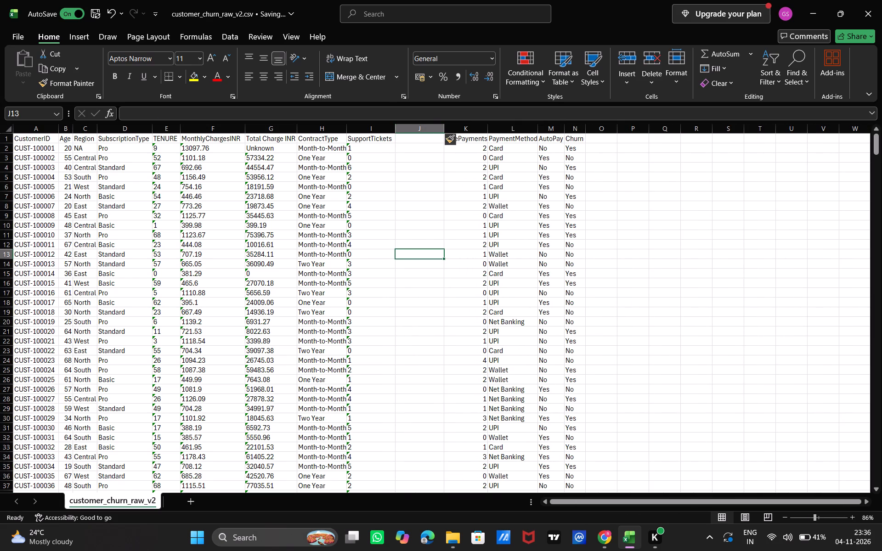
left_click(417, 141)
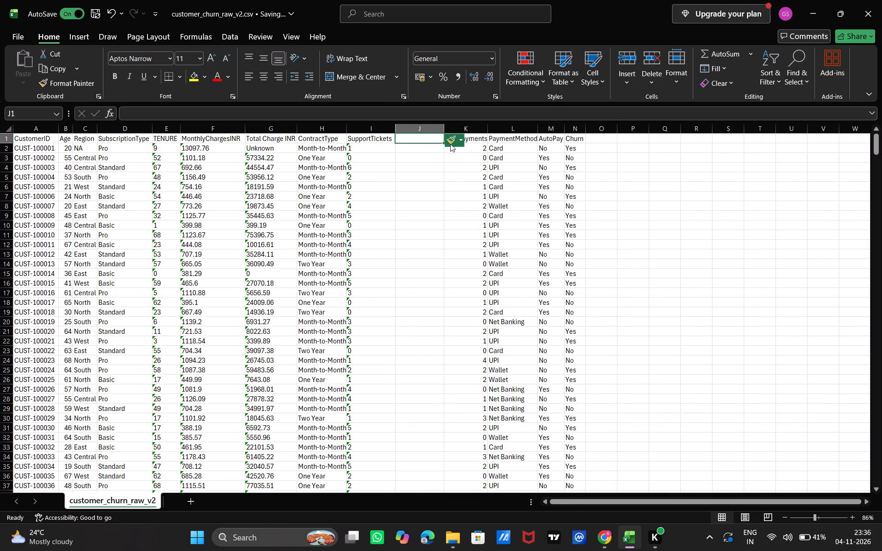
left_click(453, 139)
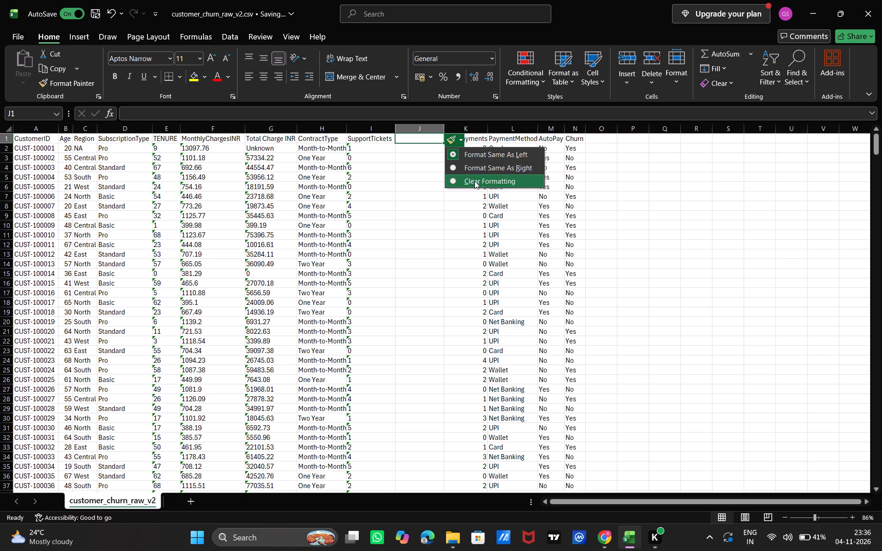
left_click(449, 157)
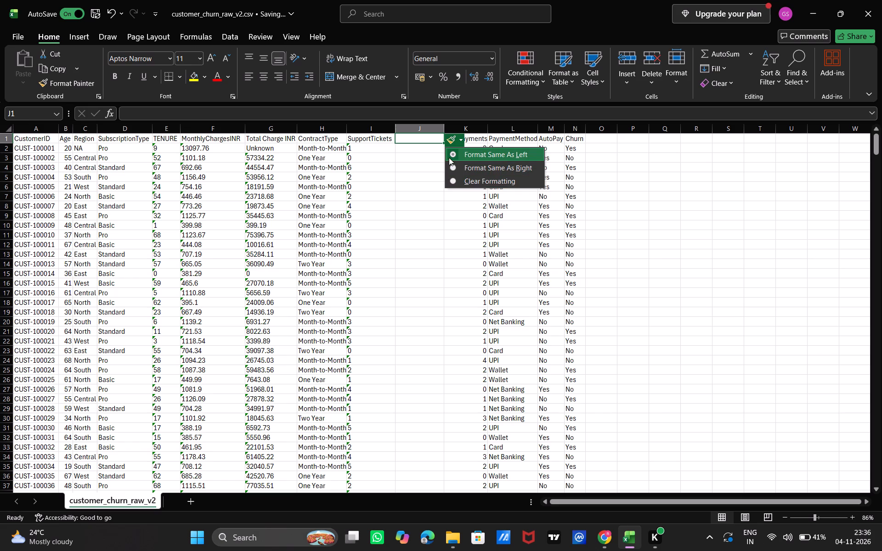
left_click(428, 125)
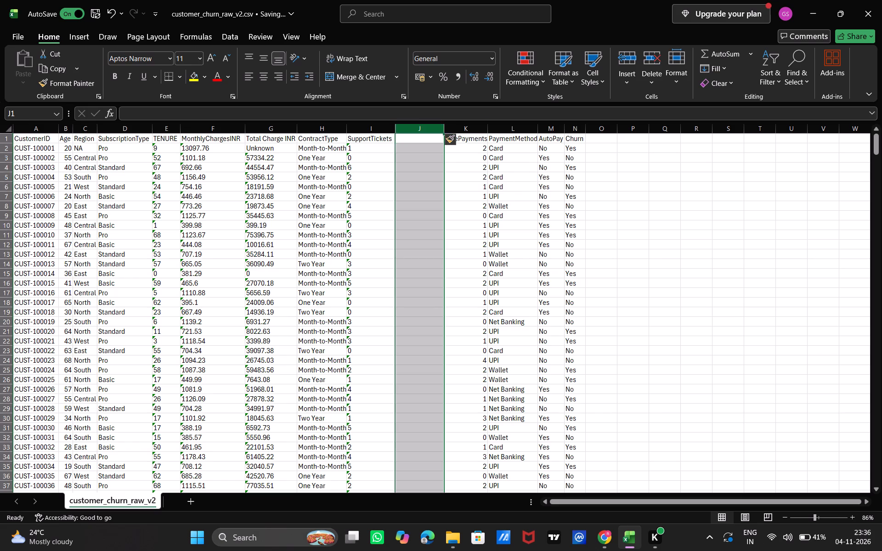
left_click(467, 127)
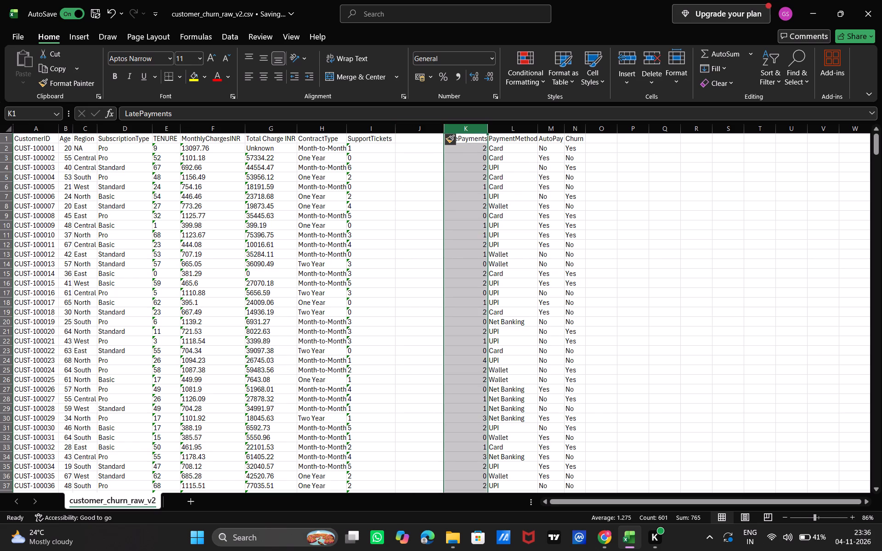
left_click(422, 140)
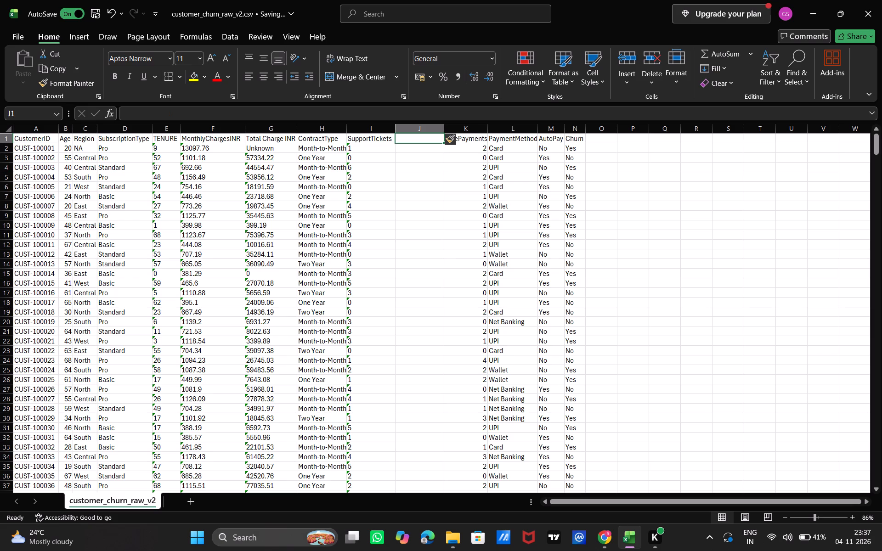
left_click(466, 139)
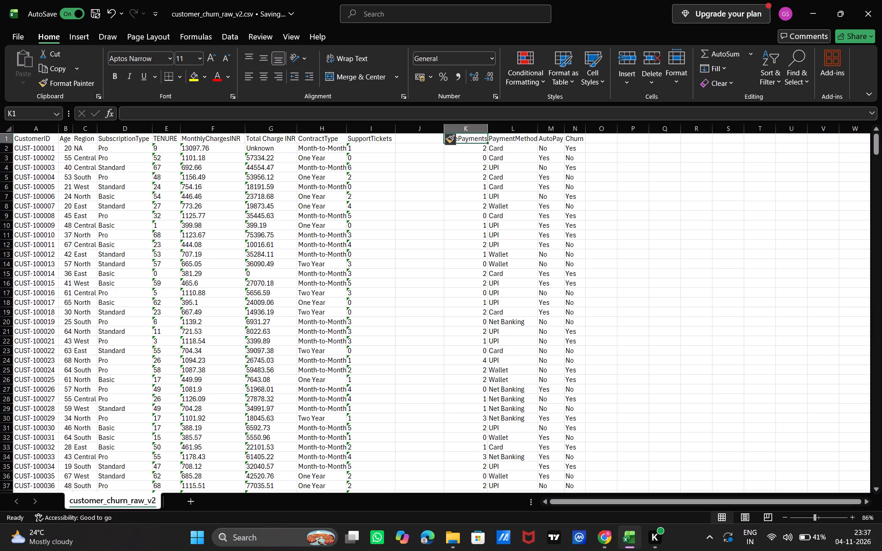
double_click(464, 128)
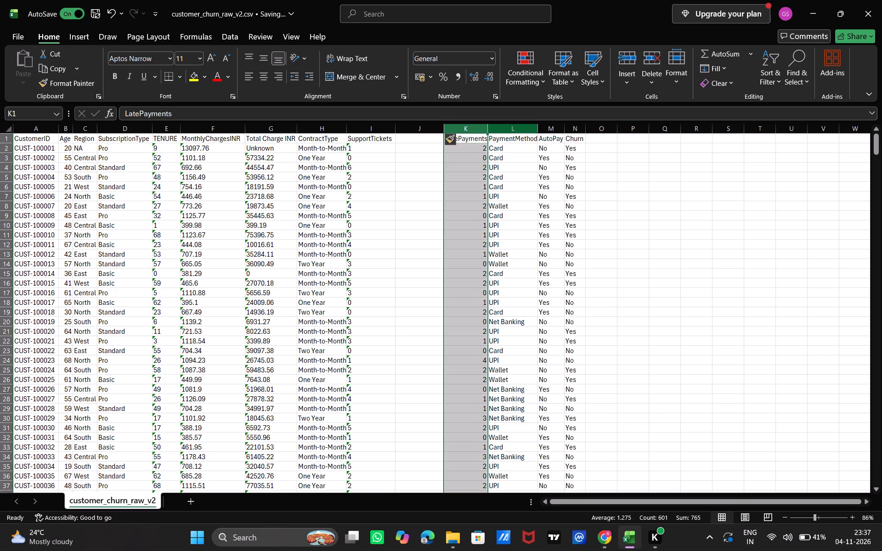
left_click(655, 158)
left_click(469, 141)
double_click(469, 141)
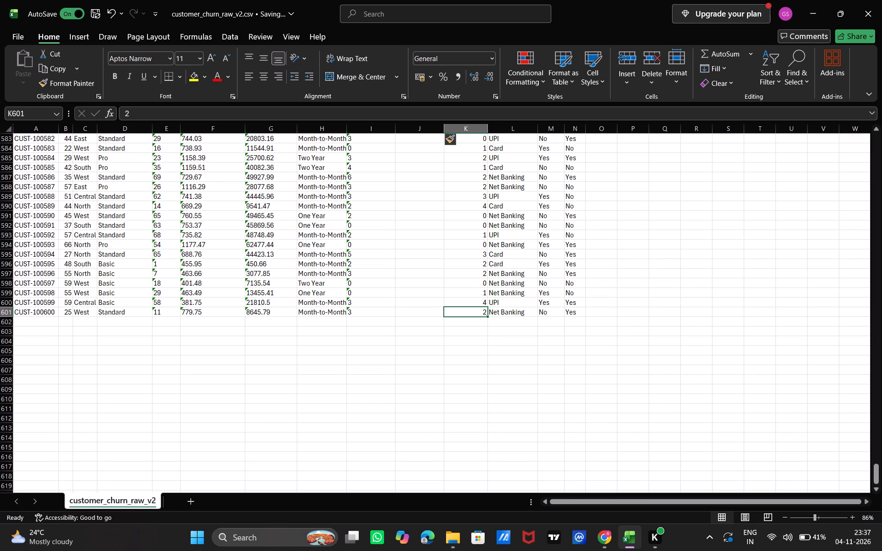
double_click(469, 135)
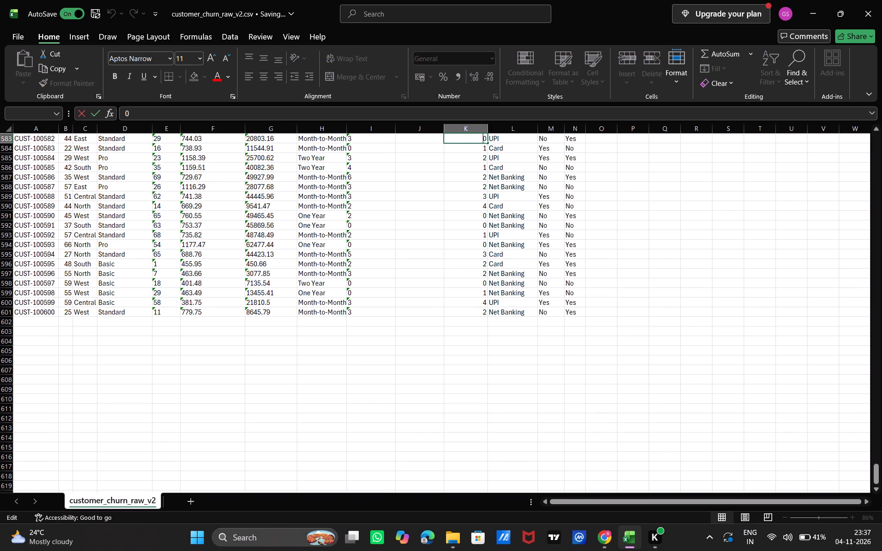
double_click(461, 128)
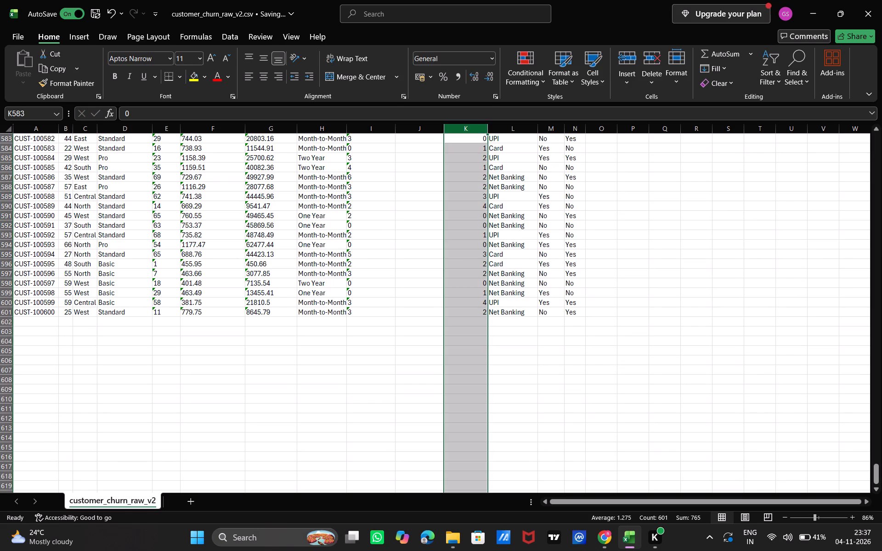
Enter the header Late Payments in cell J1 of the blank helper column.
left_click(461, 128)
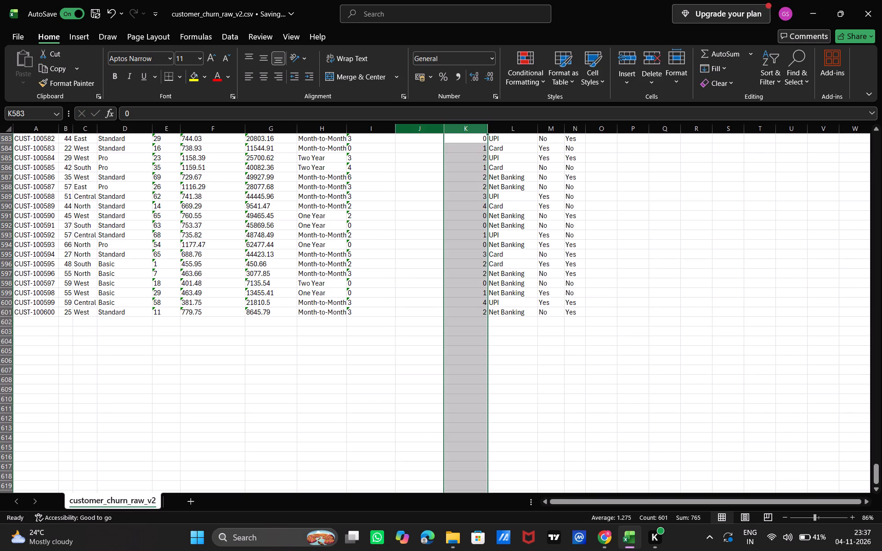
left_click(57, 117)
type("K1")
key("Return")
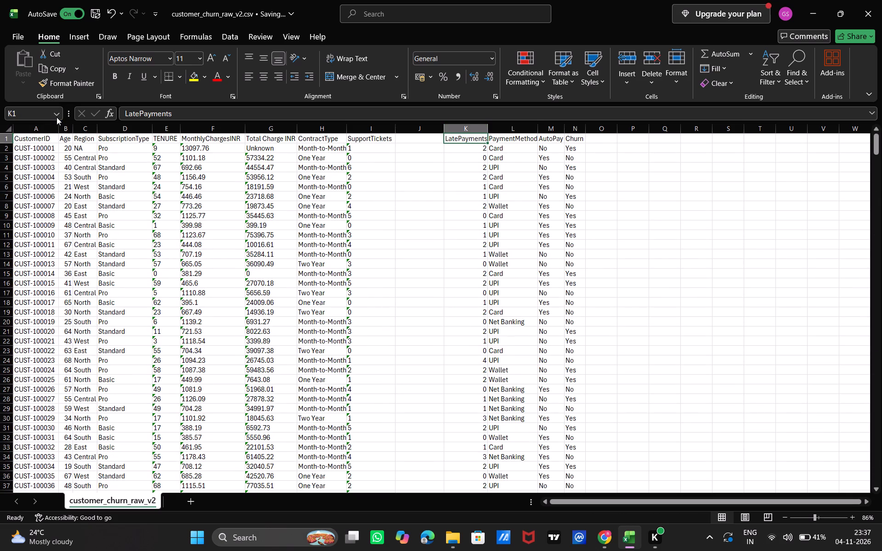
left_click(411, 135)
type("LA")
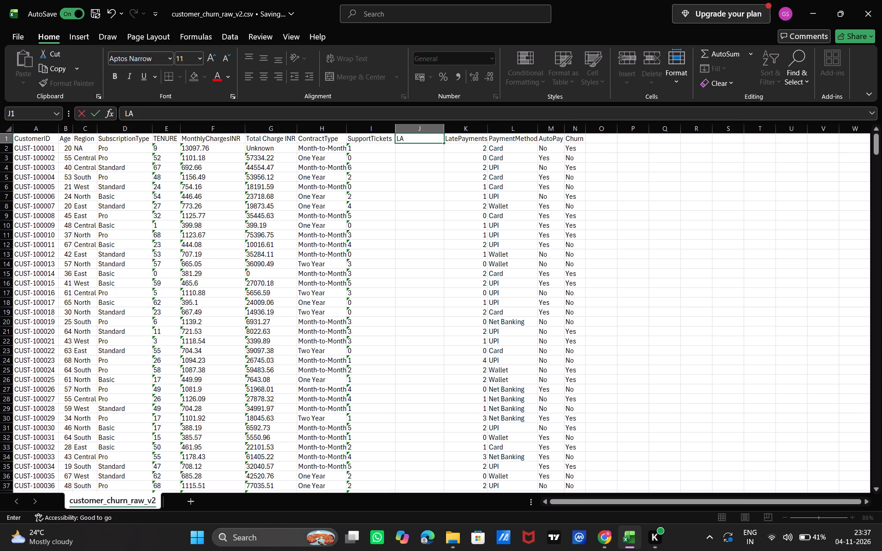
type("te")
key("BackSpace")
key("BackSpace")
type("ate")
key("space")
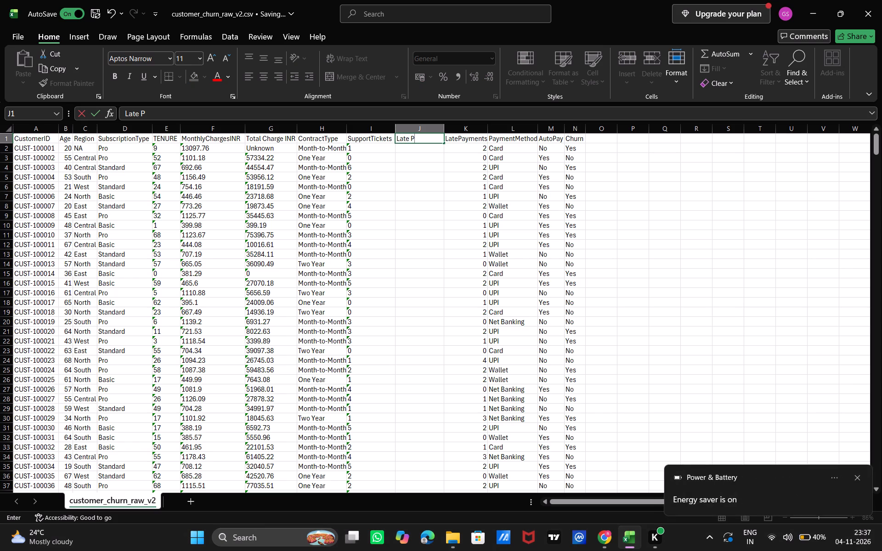
type("ay")
type("mw")
key("BackSpace")
type("ent")
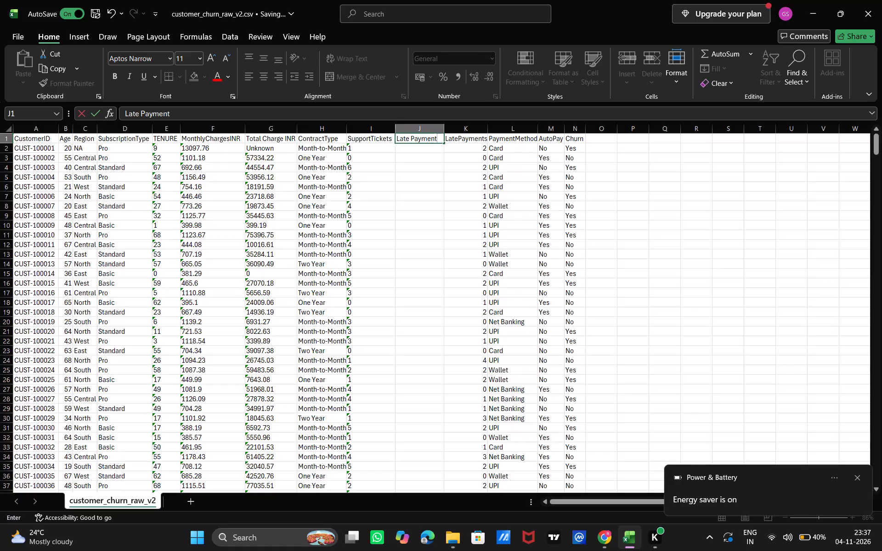
key("s")
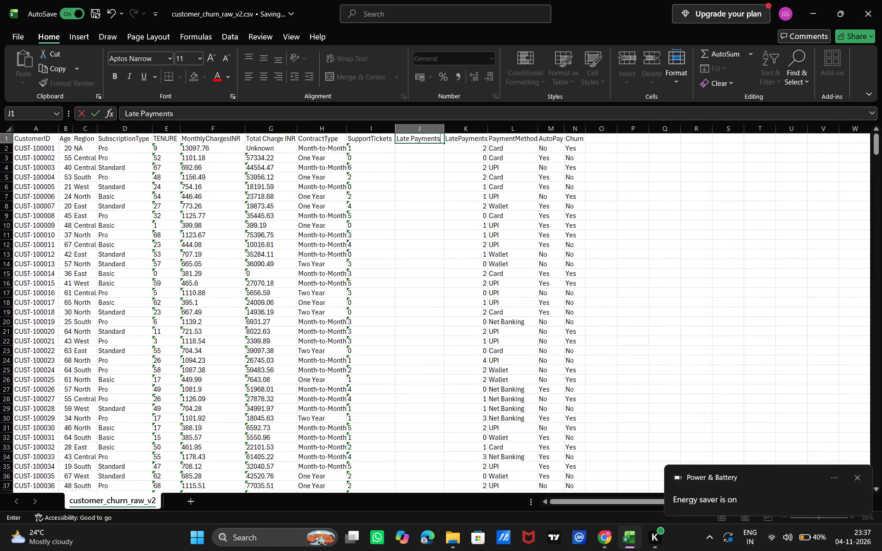
Enter the formula =PROPER(K2) in cell J2 for the first LatePayments value.
left_click(409, 148)
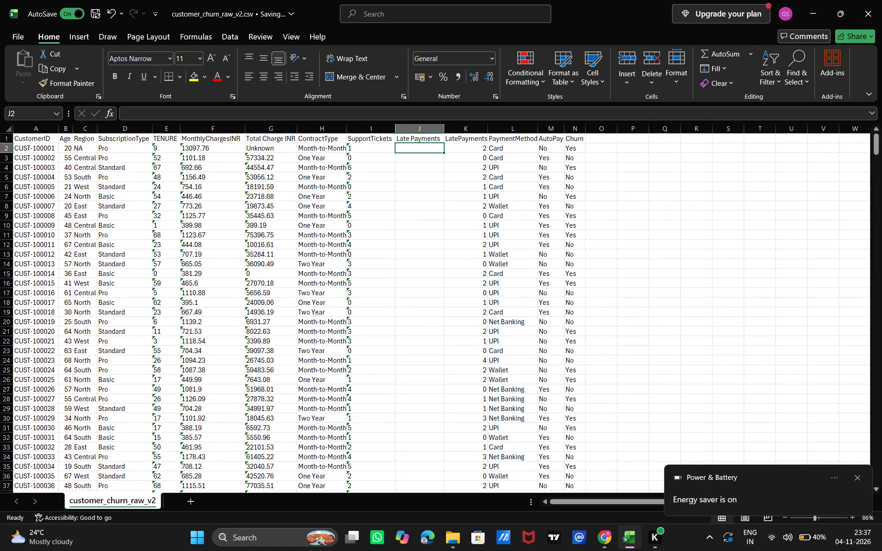
type("proper")
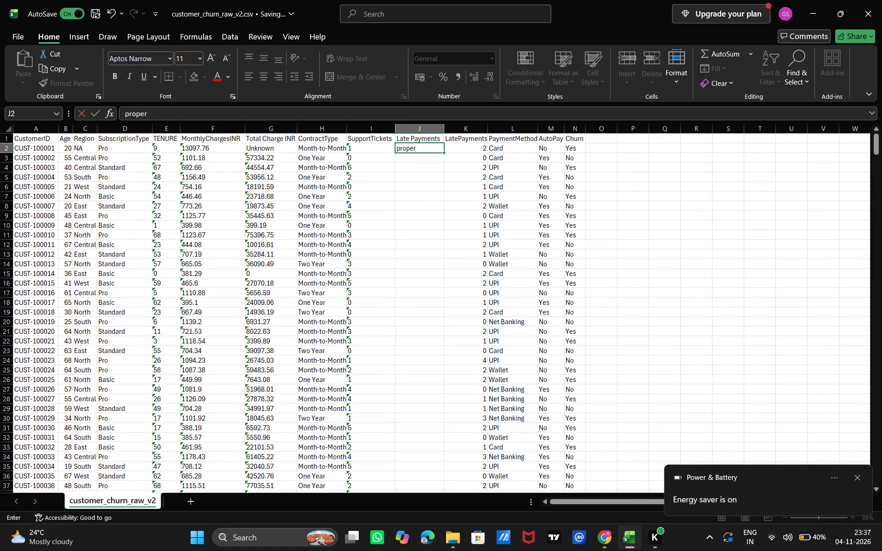
key("Left")
key("Left")
key("Left")
key("Right")
key("Right")
key("Right")
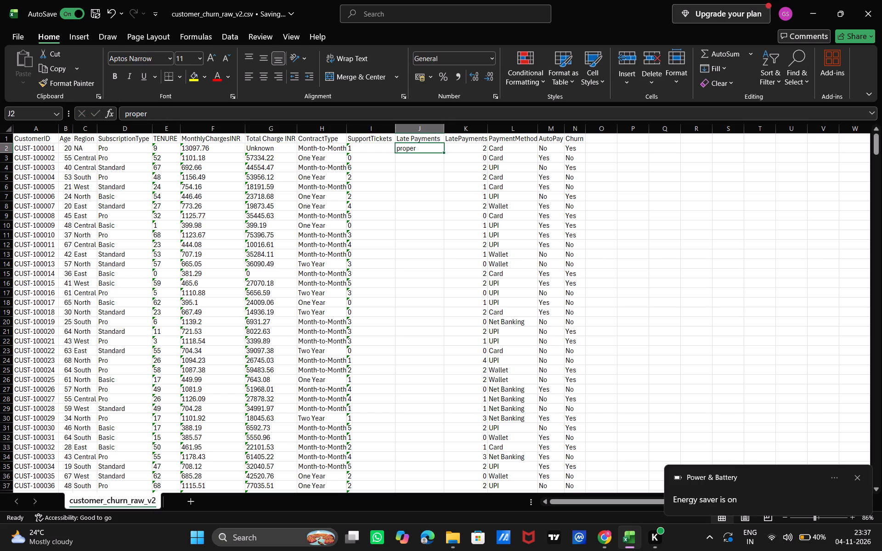
double_click(409, 148)
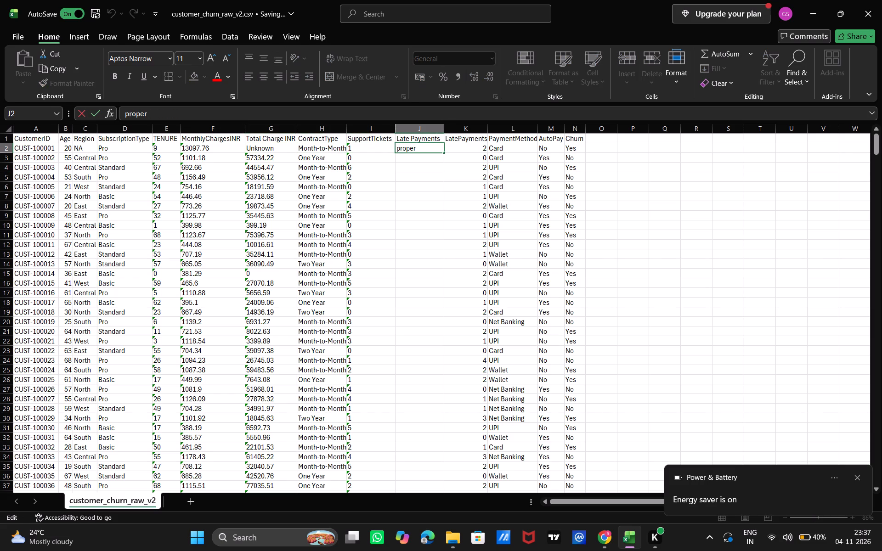
key("Left")
key("Left")
key("Left")
key("Left")
key("equal")
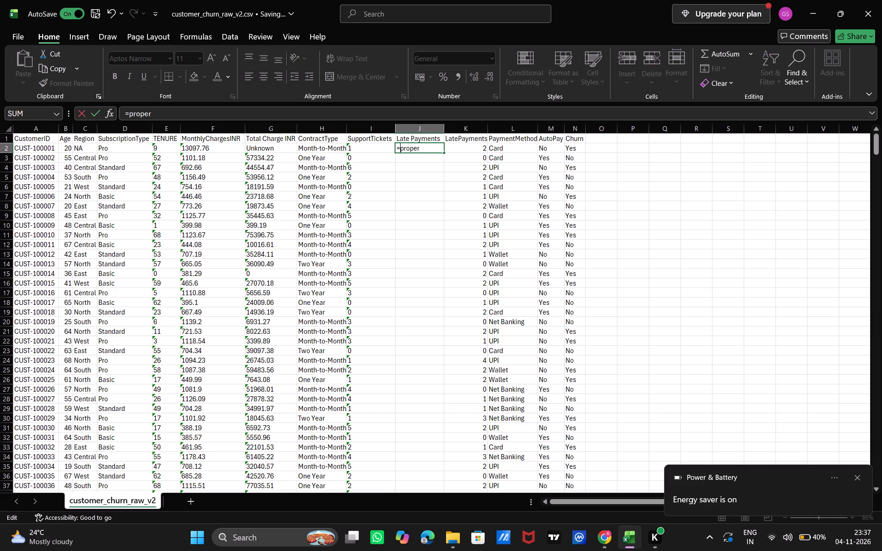
left_click(421, 147)
key("shift+parenleft")
key("k")
key("2")
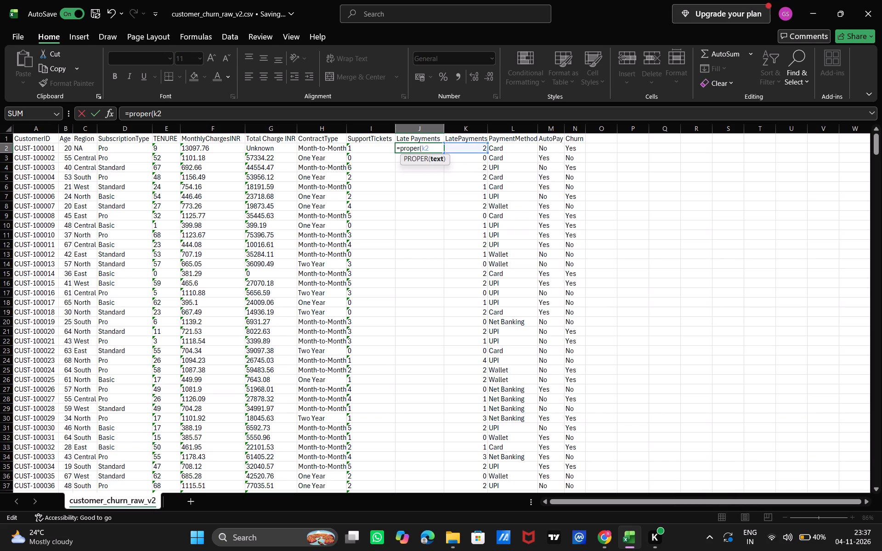
key("shift+parenright")
key("Return")
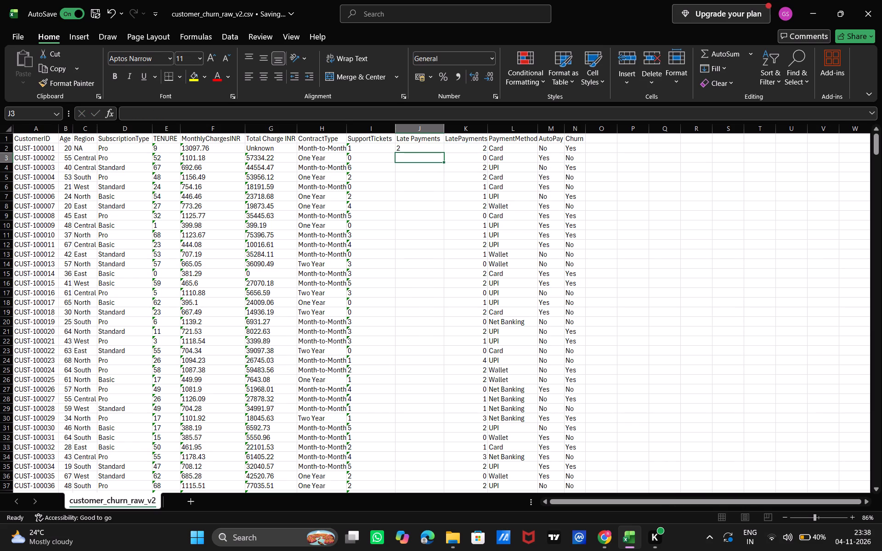
Fill the PROPER formula from cell J2 down through J601.
left_click(437, 151)
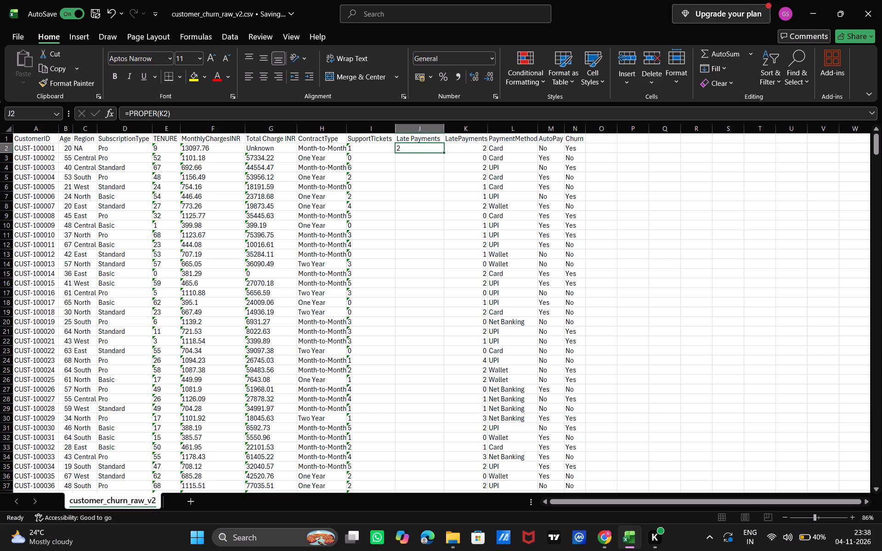
left_click_drag(443, 152, 439, 467)
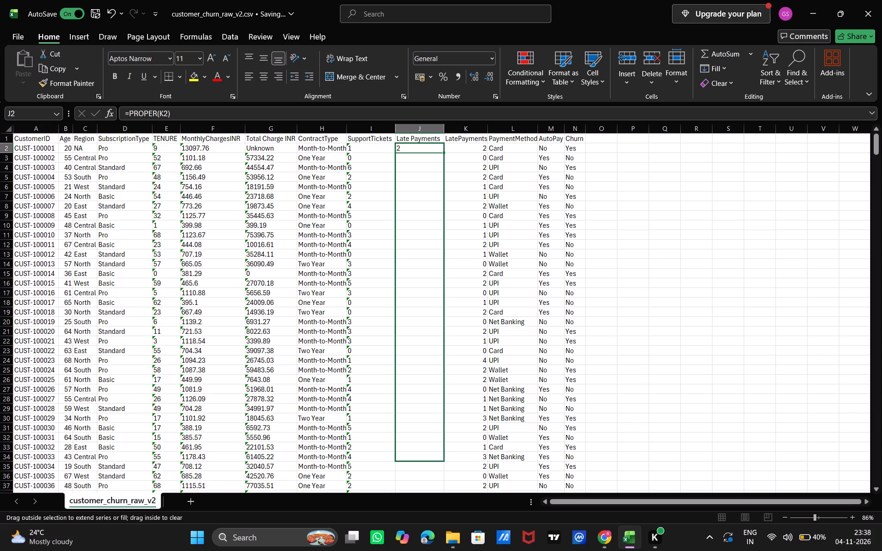
left_click_drag(439, 467, 436, 550)
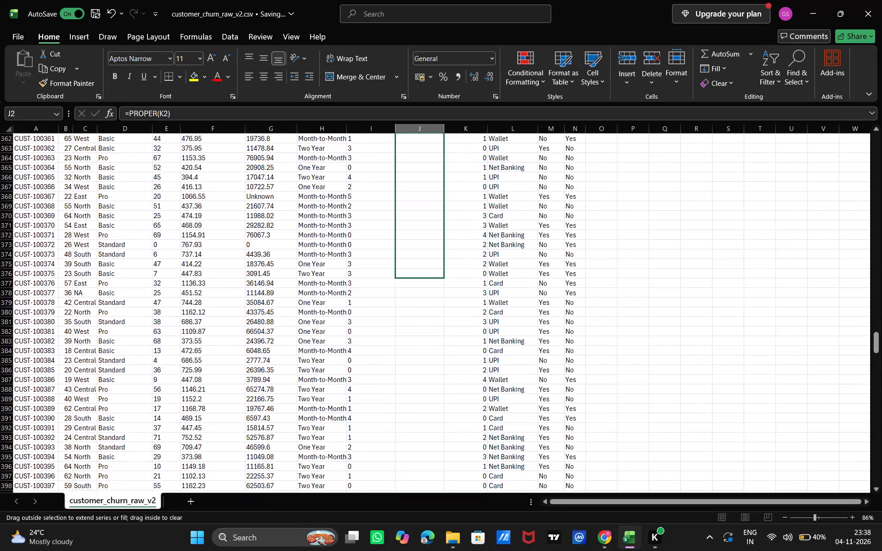
left_click_drag(436, 550, 452, 493)
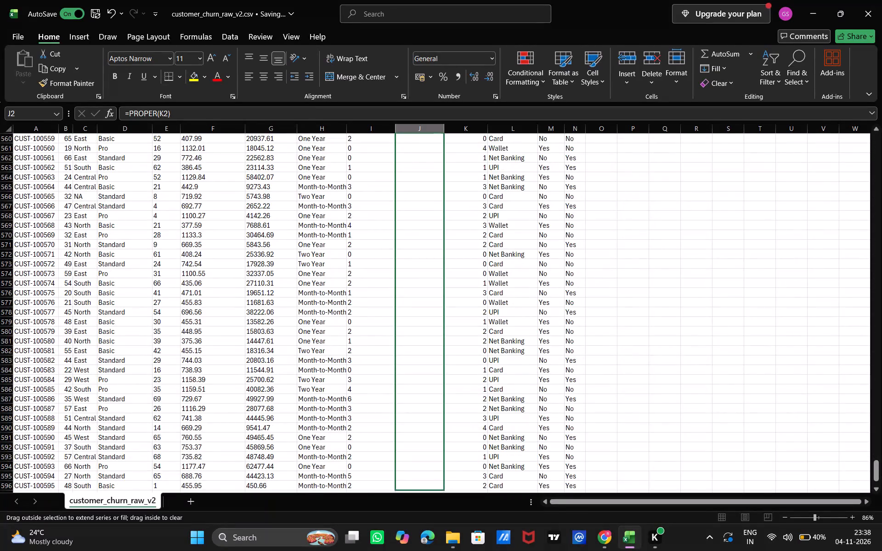
left_click_drag(452, 493, 451, 494)
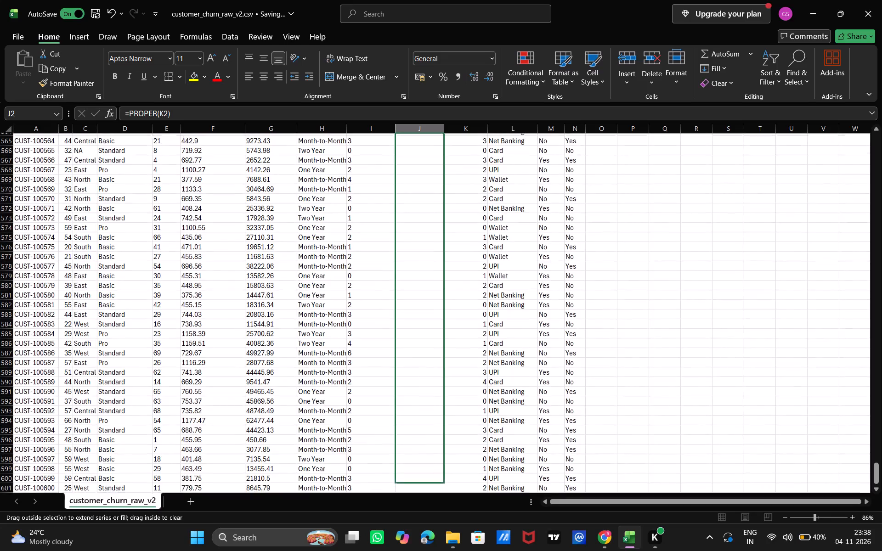
left_click_drag(451, 494, 452, 482)
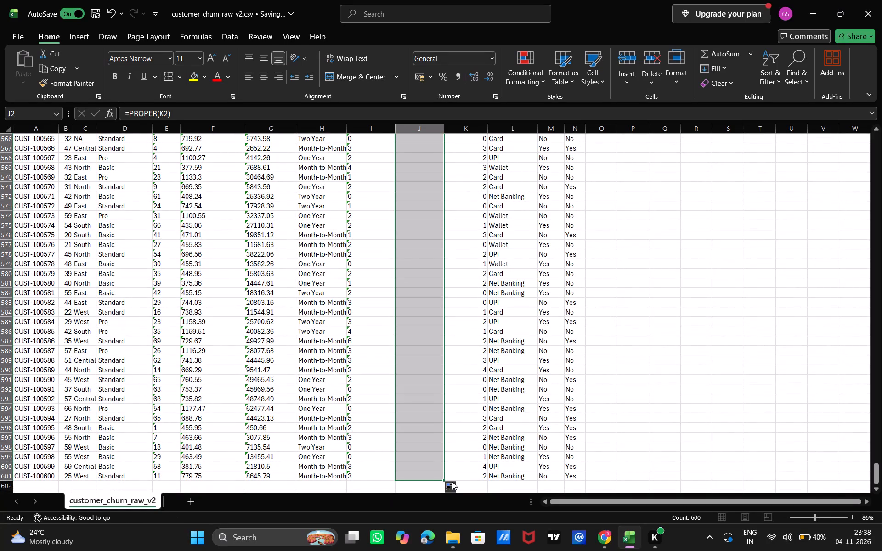
left_click(435, 466)
Copy helper column J and paste it as values only over the original LatePayments column K.
scroll(438, 338, "up", 7)
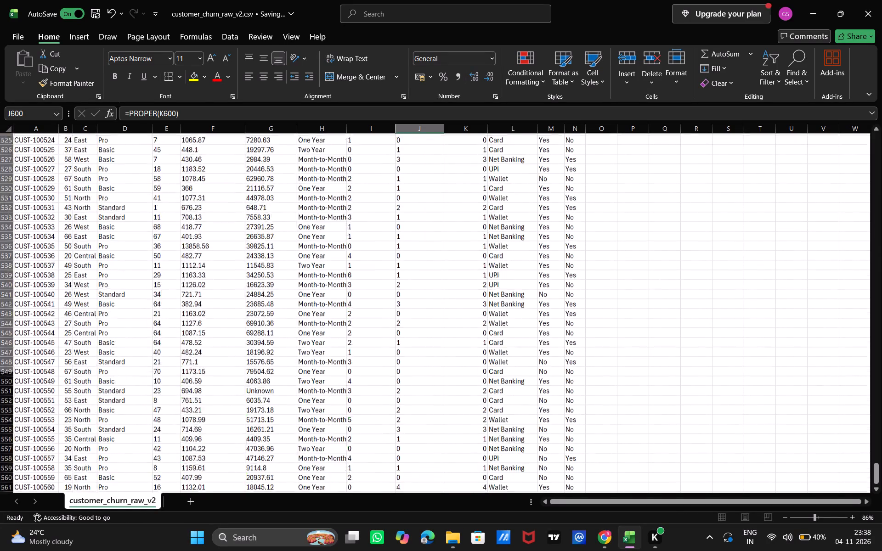
scroll(438, 338, "up", 16)
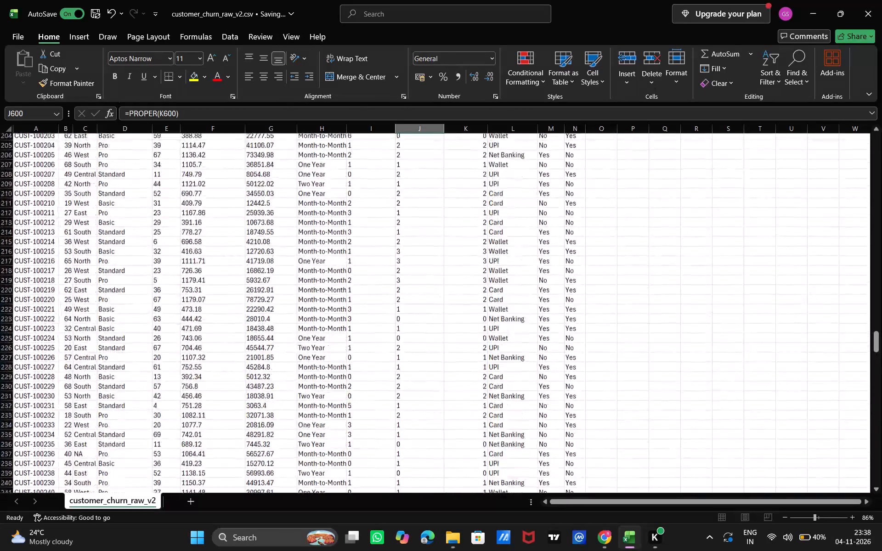
scroll(438, 338, "up", 7)
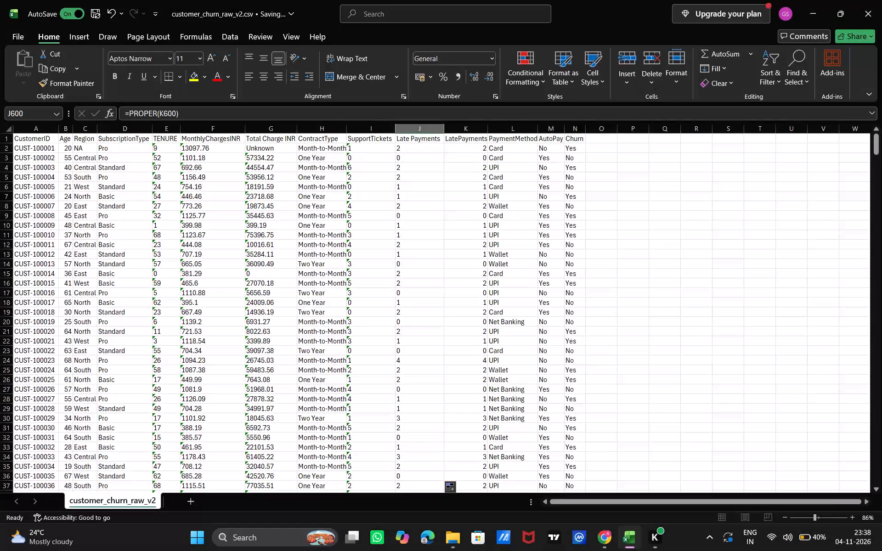
double_click(413, 140)
double_click(428, 128)
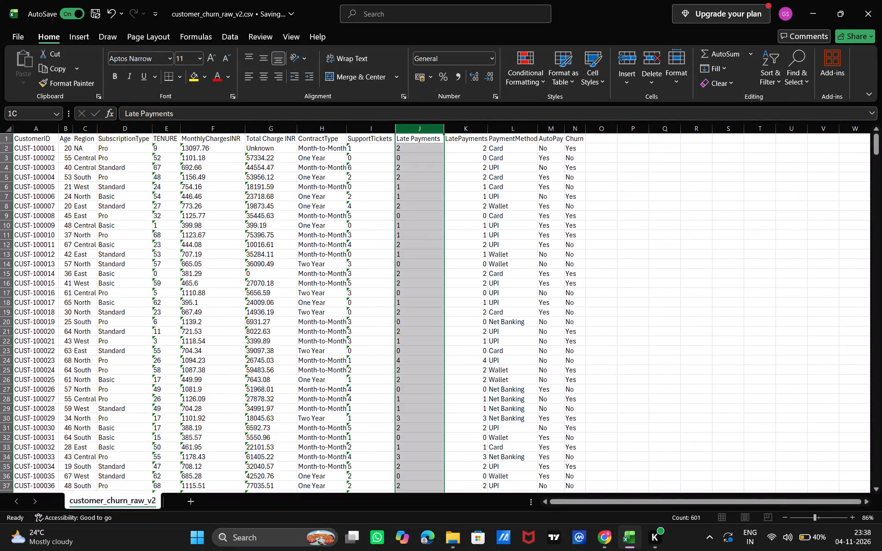
key("ctrl+c")
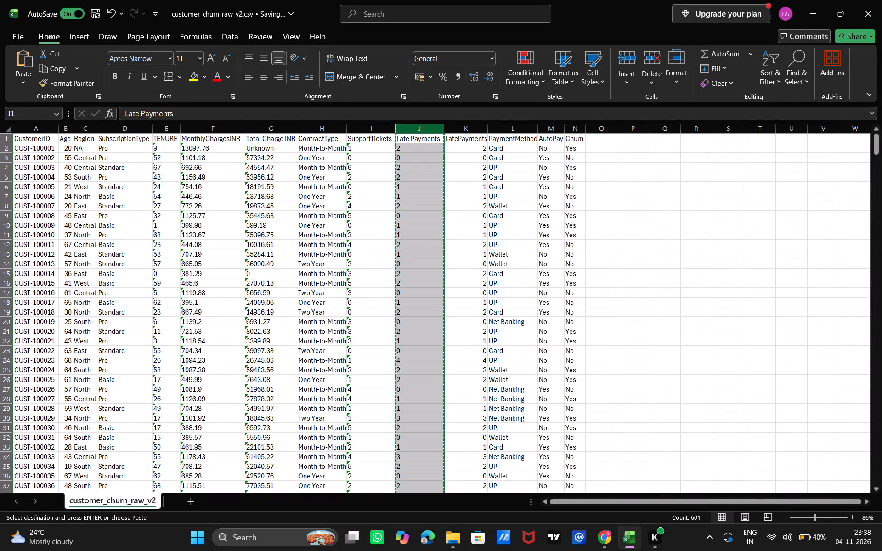
left_click(462, 129)
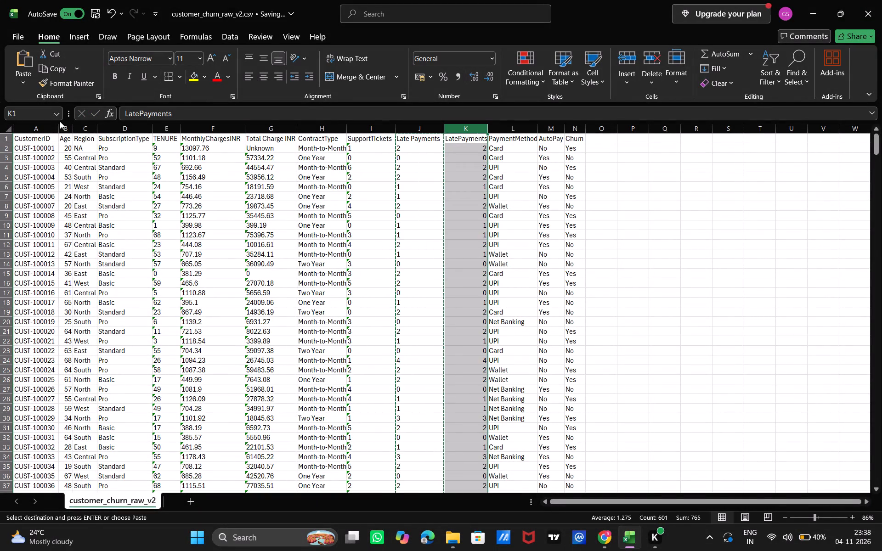
left_click(22, 83)
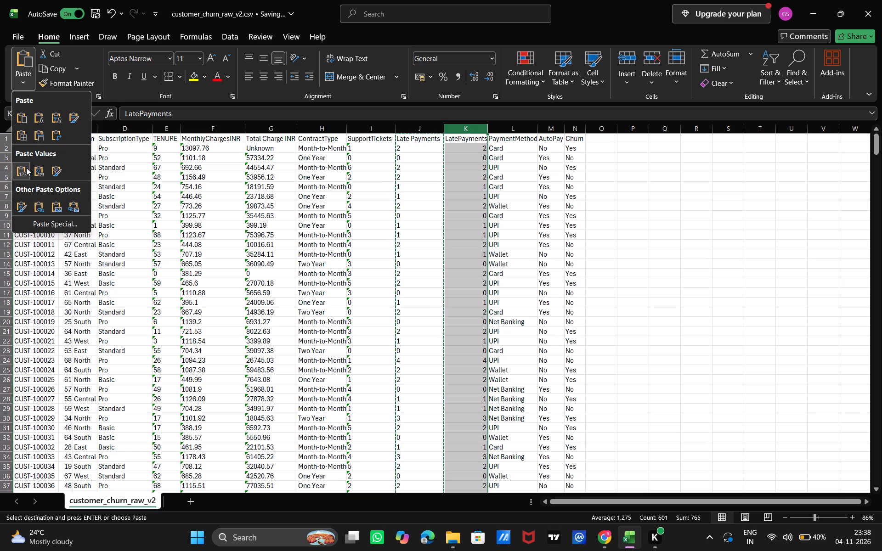
left_click(26, 168)
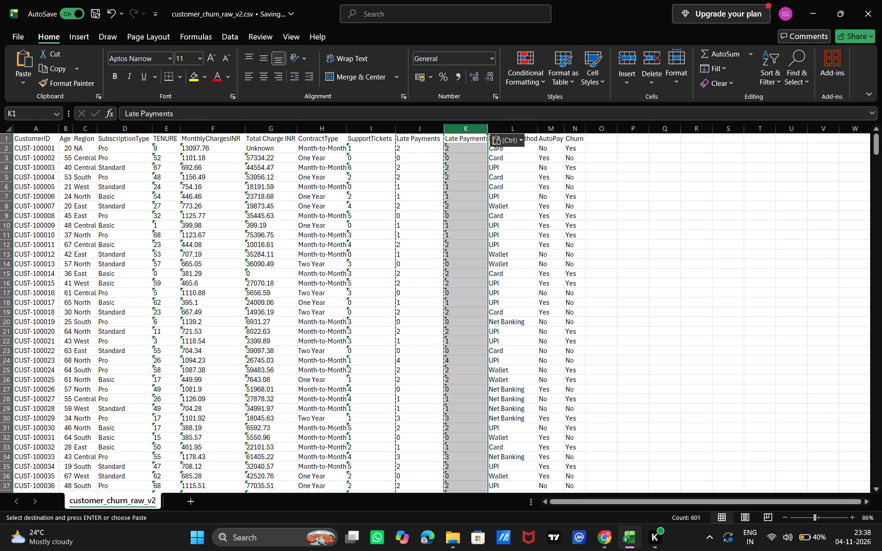
Delete helper column J between SupportTickets and the pasted Late Payments values.
left_click(413, 130)
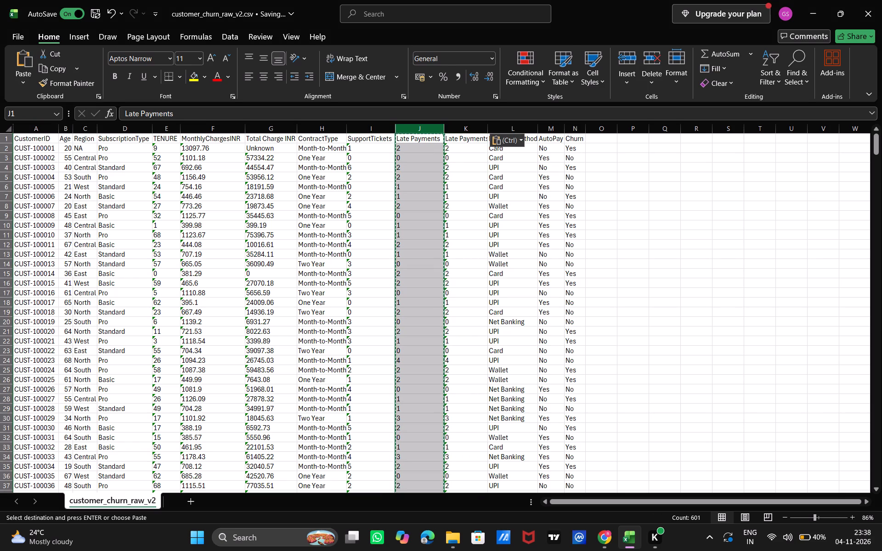
right_click(413, 130)
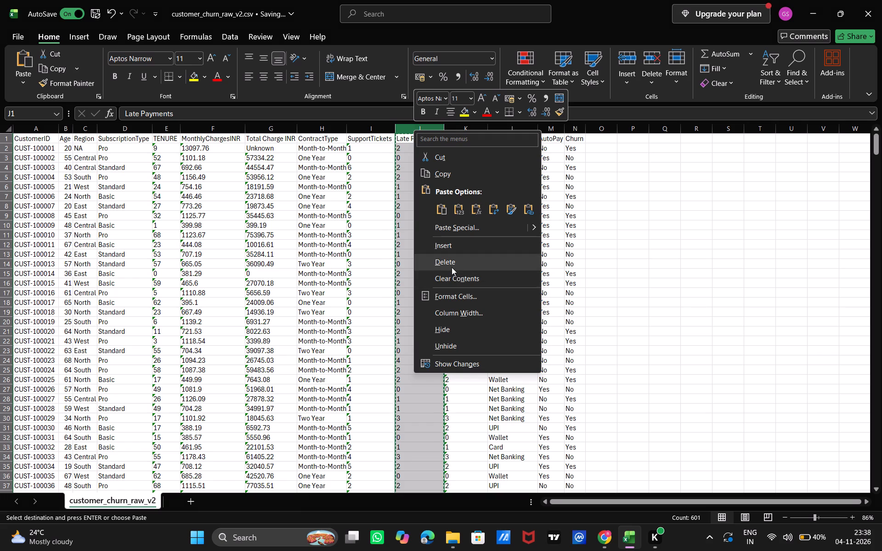
left_click(452, 267)
left_click(623, 169)
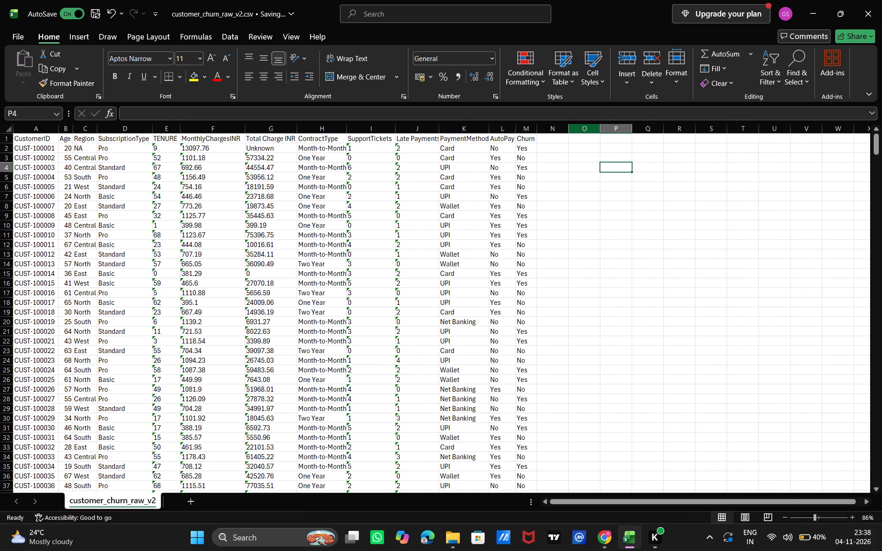
Look through the cleaned customer rows to check all columns for remaining inconsistent or placeholder values.
scroll(135, 228, "up", 3)
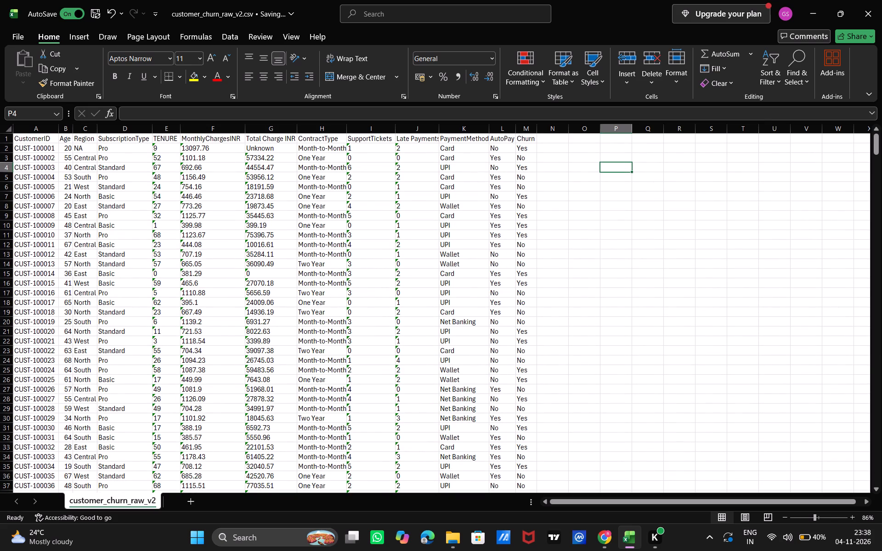
scroll(52, 259, "down", 1)
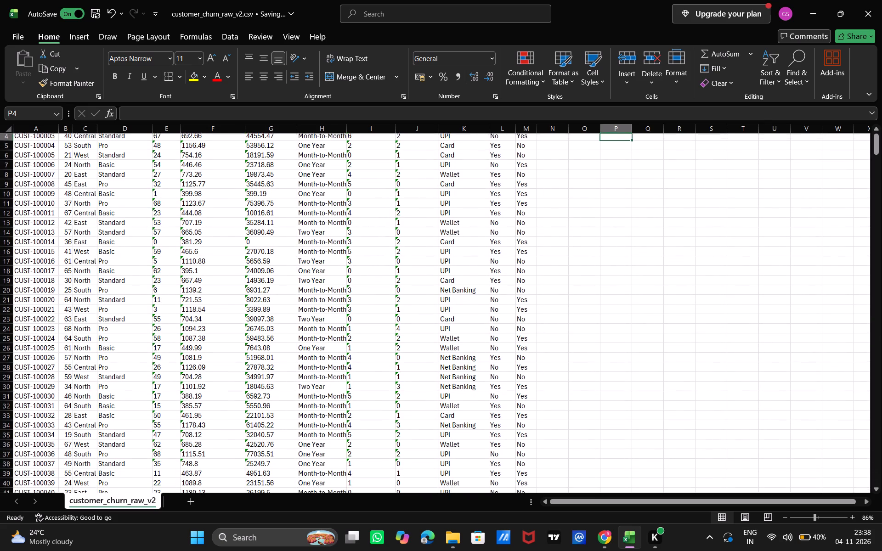
scroll(52, 259, "down", 2)
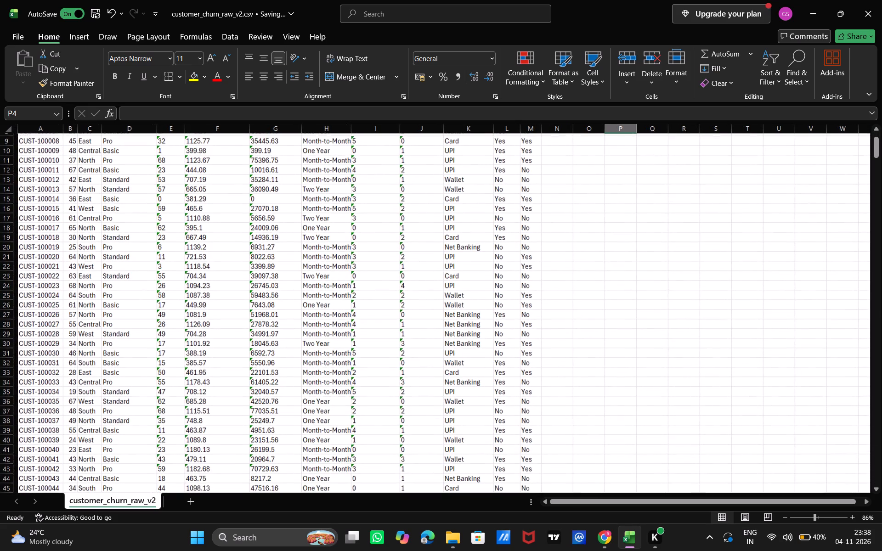
scroll(52, 259, "down", 3)
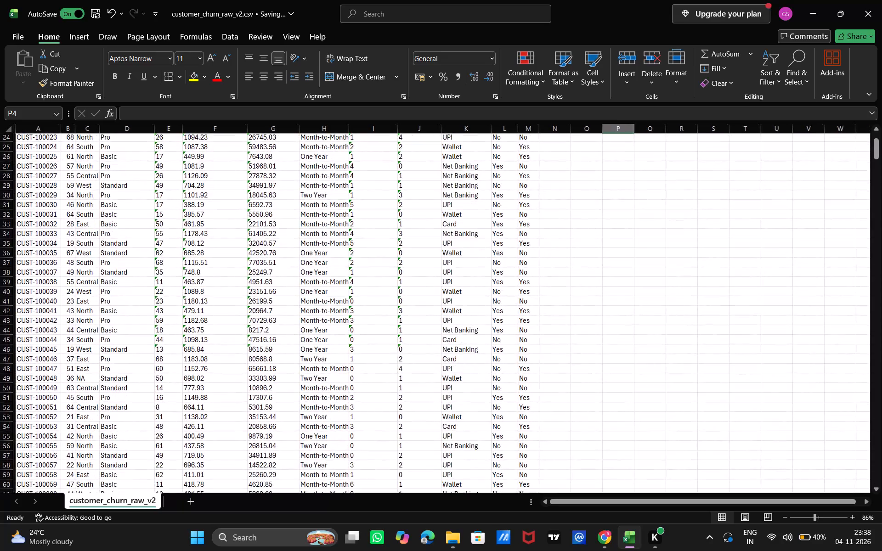
scroll(52, 259, "down", 1)
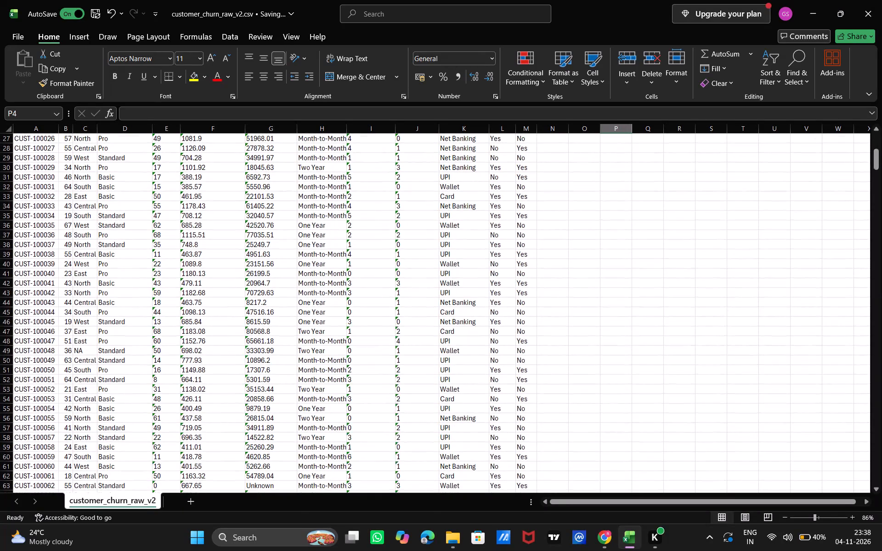
scroll(52, 259, "down", 2)
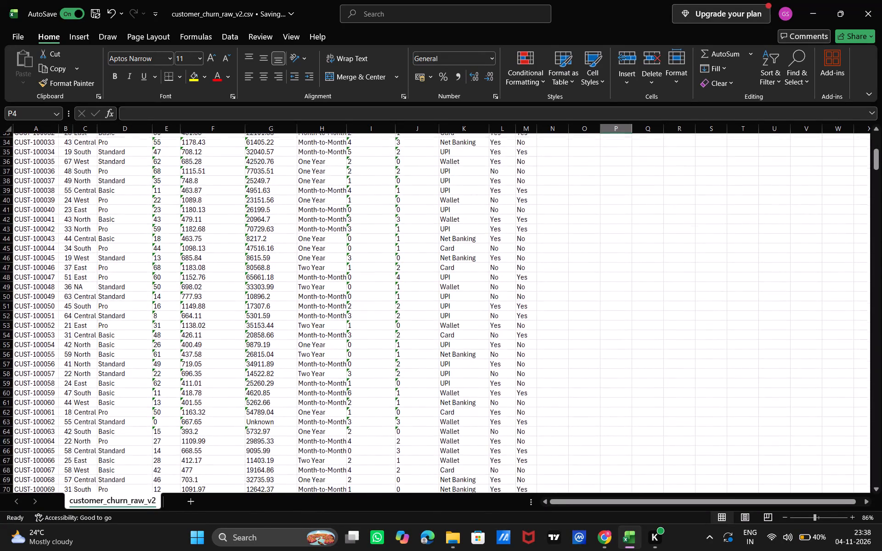
scroll(52, 259, "down", 3)
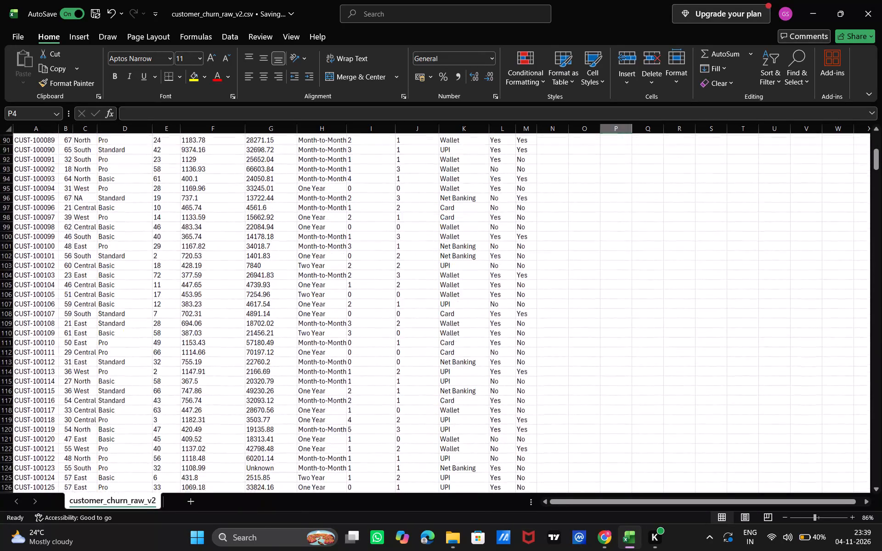
scroll(52, 259, "down", 2)
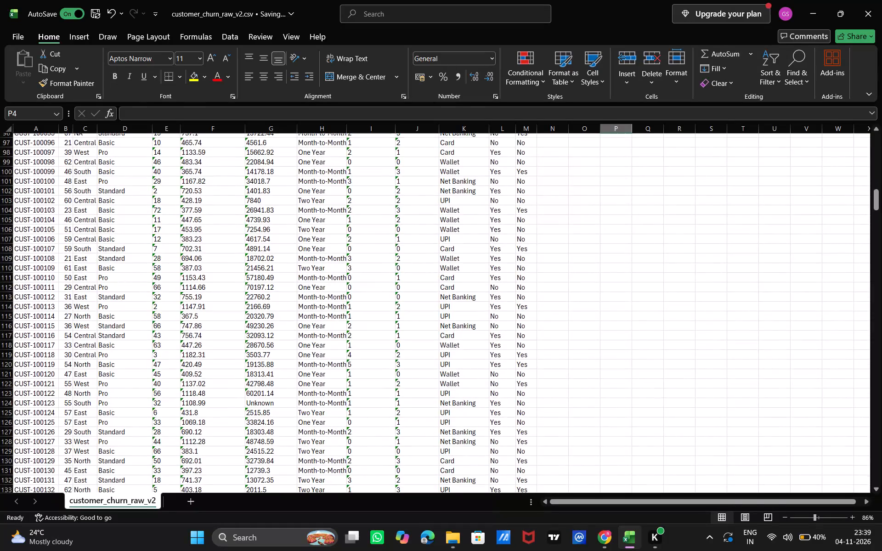
scroll(52, 259, "down", 1)
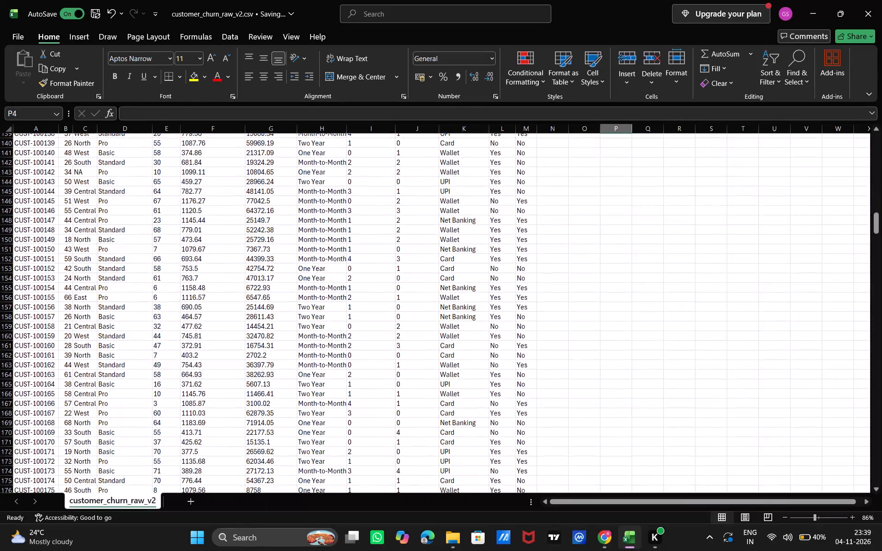
scroll(52, 259, "down", 1)
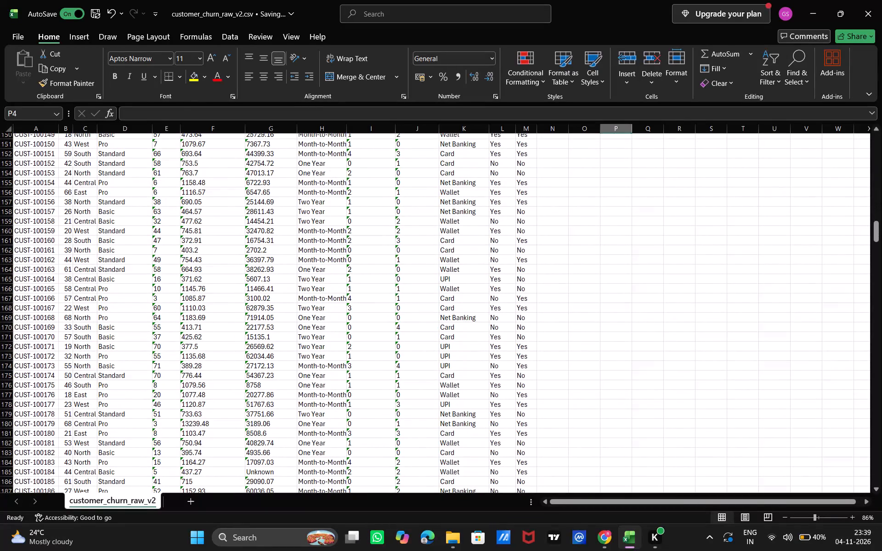
scroll(63, 237, "down", 1)
left_click(63, 237)
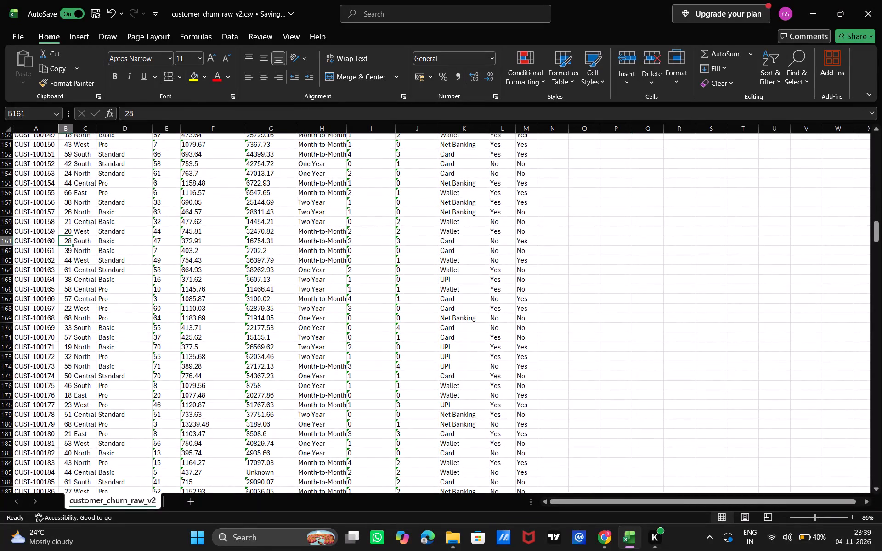
scroll(29, 263, "down", 2)
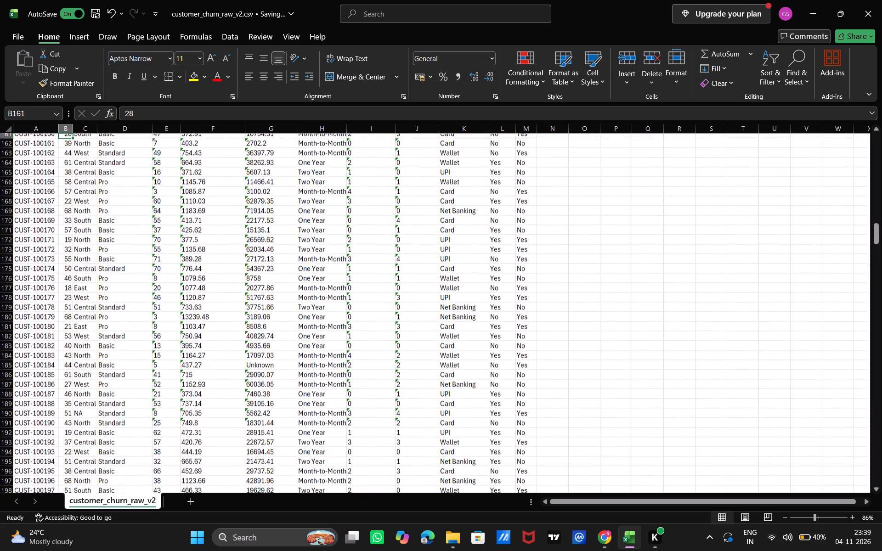
scroll(29, 263, "down", 3)
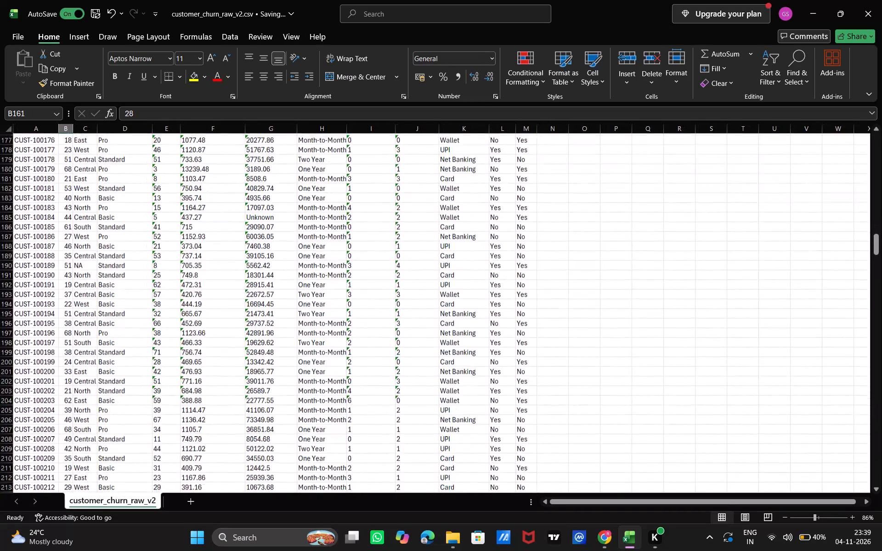
scroll(29, 263, "down", 4)
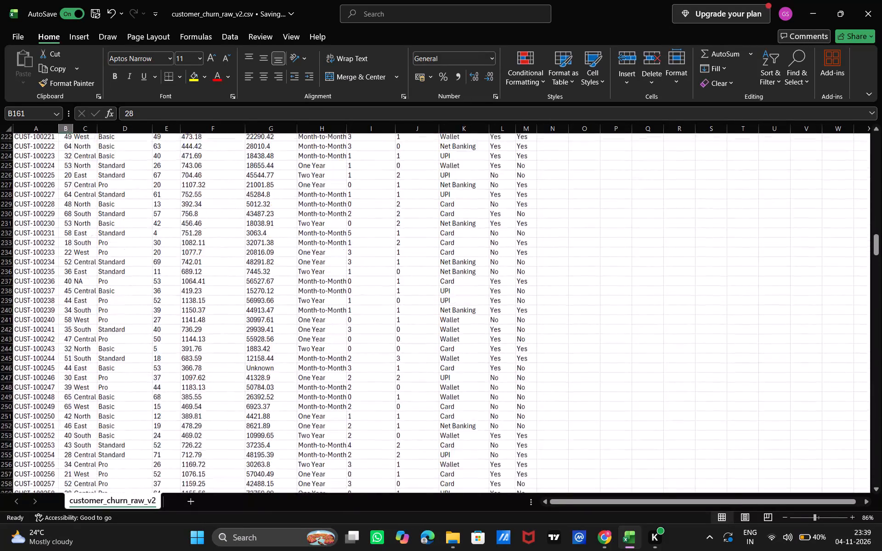
scroll(29, 263, "down", 5)
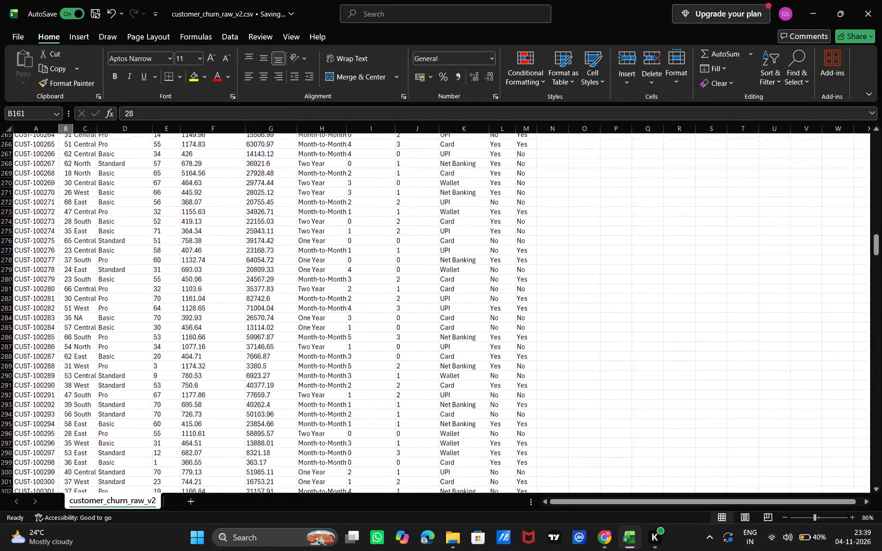
scroll(29, 263, "down", 1)
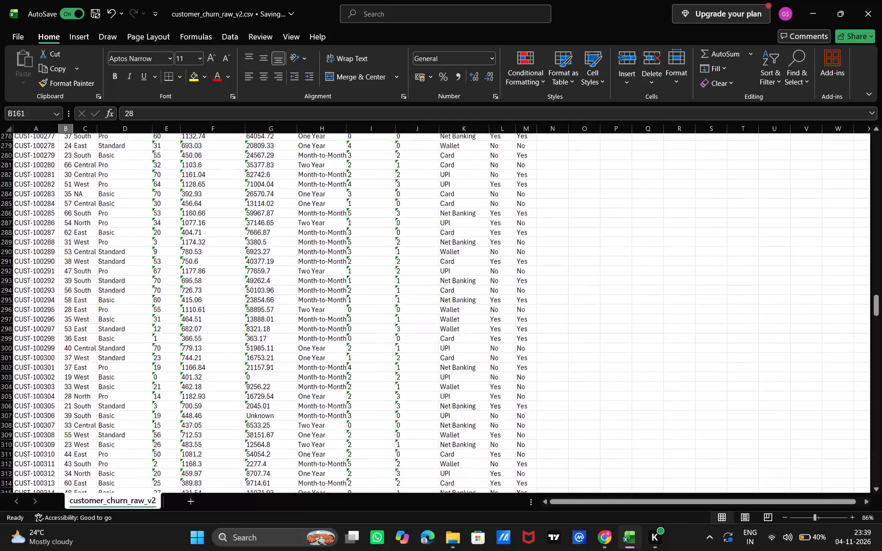
scroll(29, 263, "down", 3)
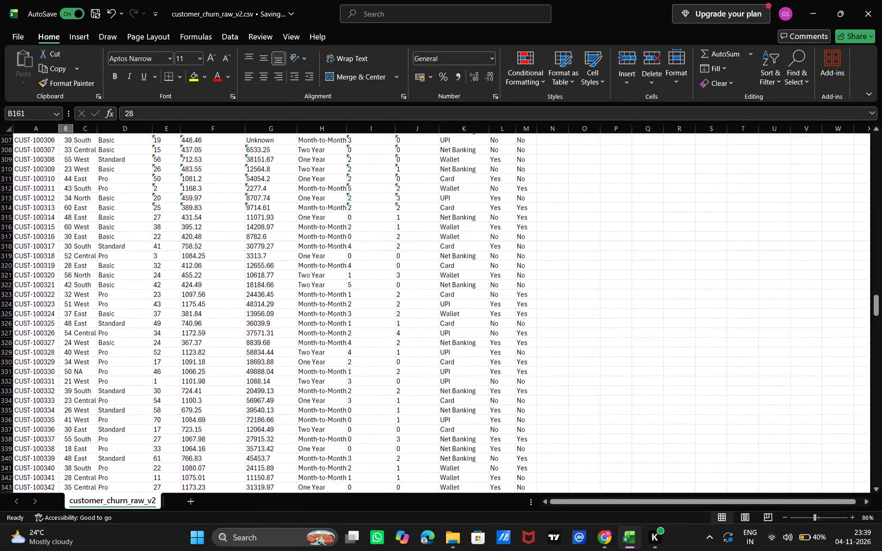
scroll(29, 263, "down", 2)
scroll(48, 227, "down", 1)
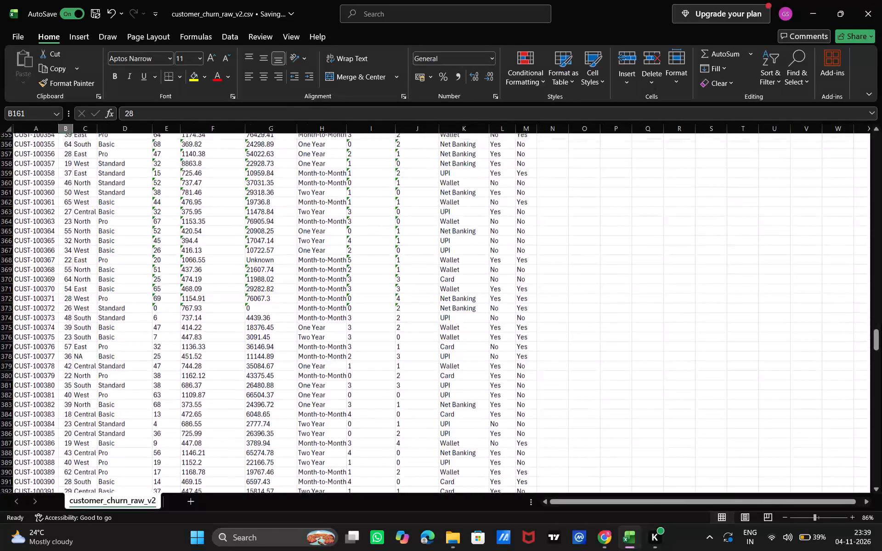
scroll(48, 227, "up", 14)
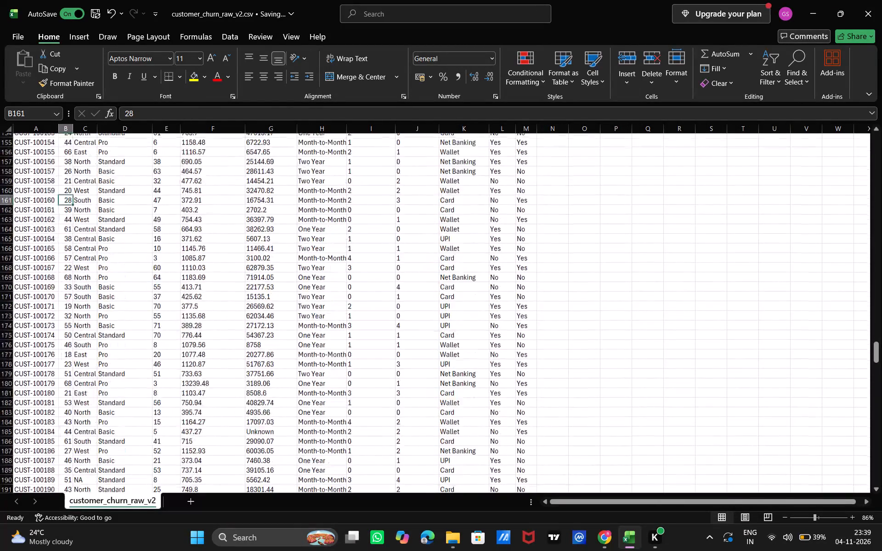
scroll(48, 227, "up", 6)
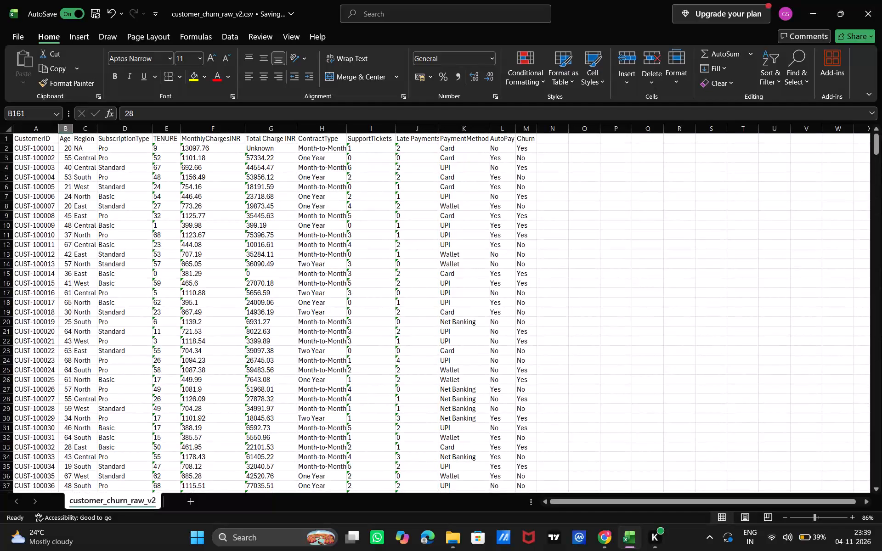
Replace the Unknown entry in cell G2 of the Total Charge INR column with NA.
double_click(273, 148)
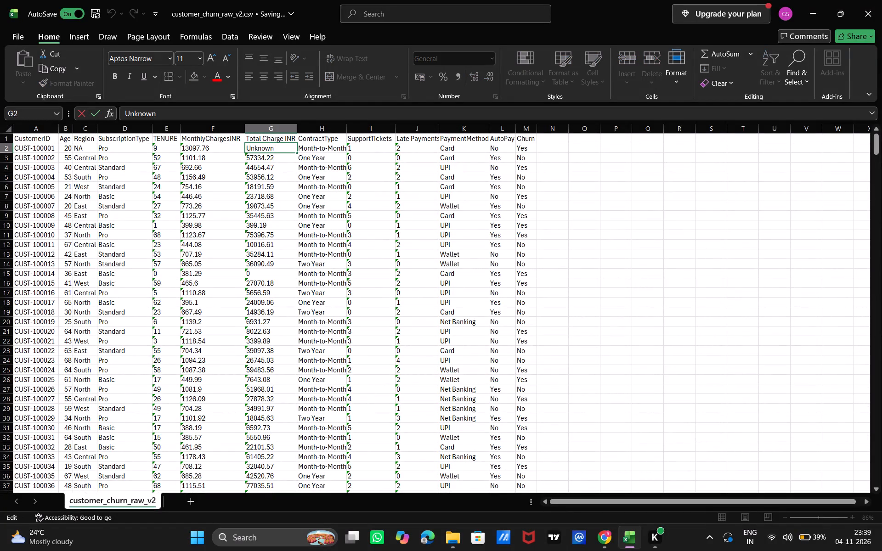
key("BackSpace")
key("BackSpace")
key("BackSpace")
key("BackSpace")
key("BackSpace")
key("BackSpace")
key("BackSpace")
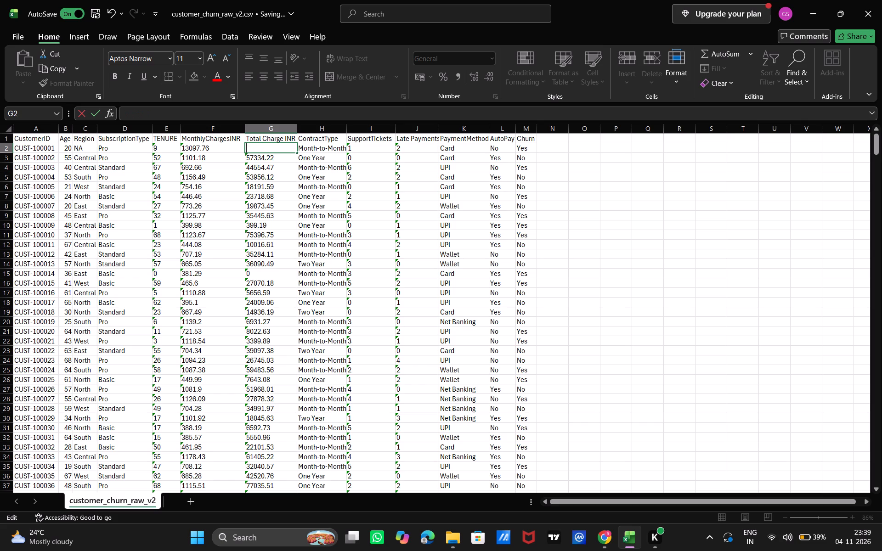
type("NA")
Scan the Total Charge INR column down to the end of the data for other Unknown entries.
scroll(295, 181, "down", 4)
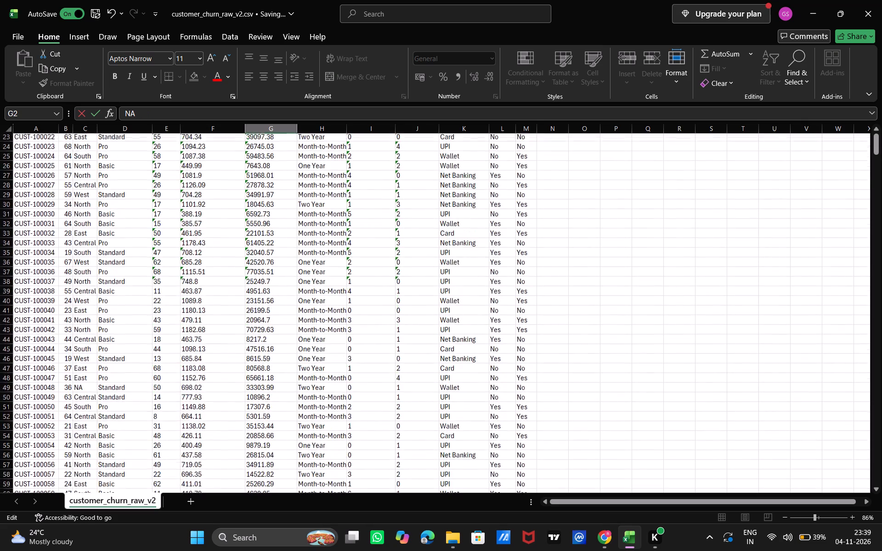
scroll(295, 181, "down", 2)
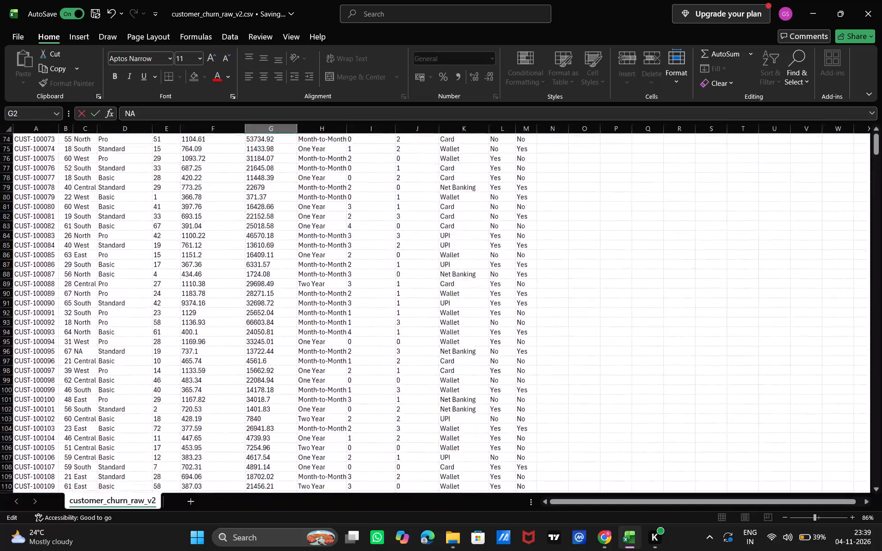
scroll(295, 181, "down", 3)
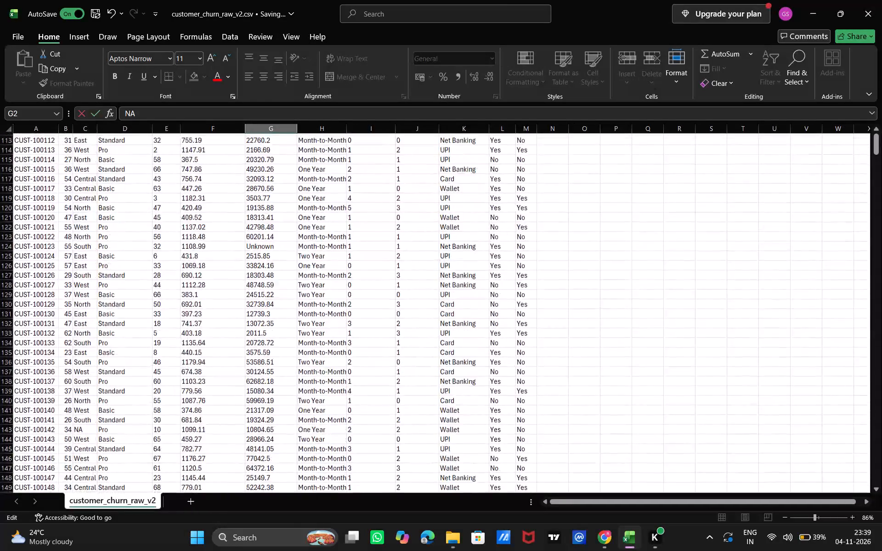
scroll(295, 181, "down", 5)
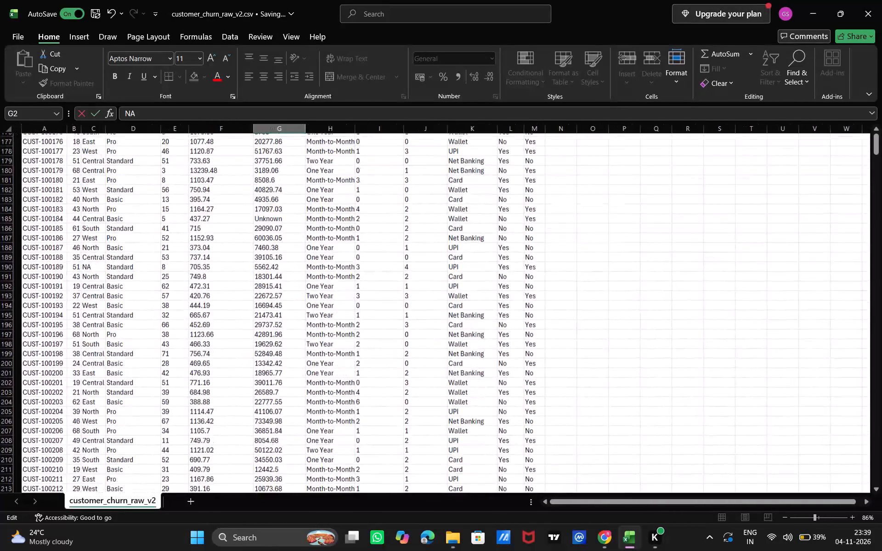
scroll(295, 181, "down", 1)
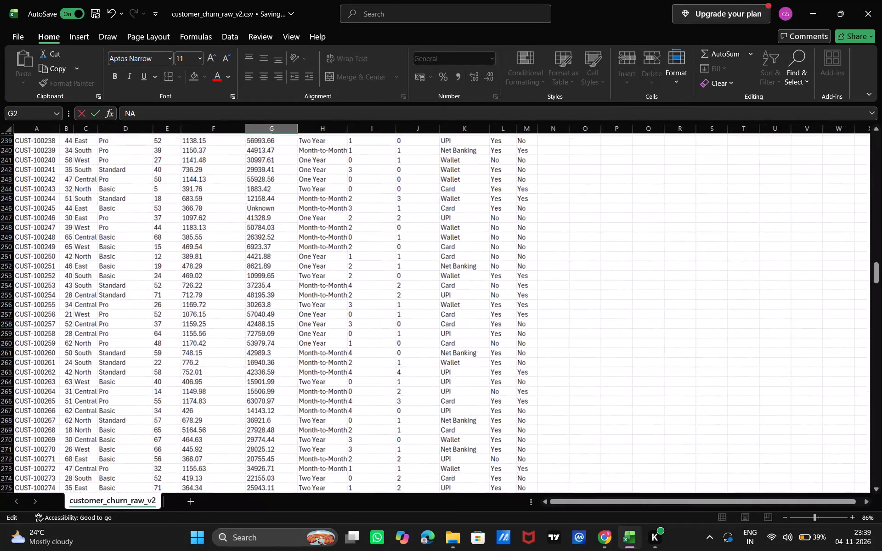
scroll(295, 181, "down", 4)
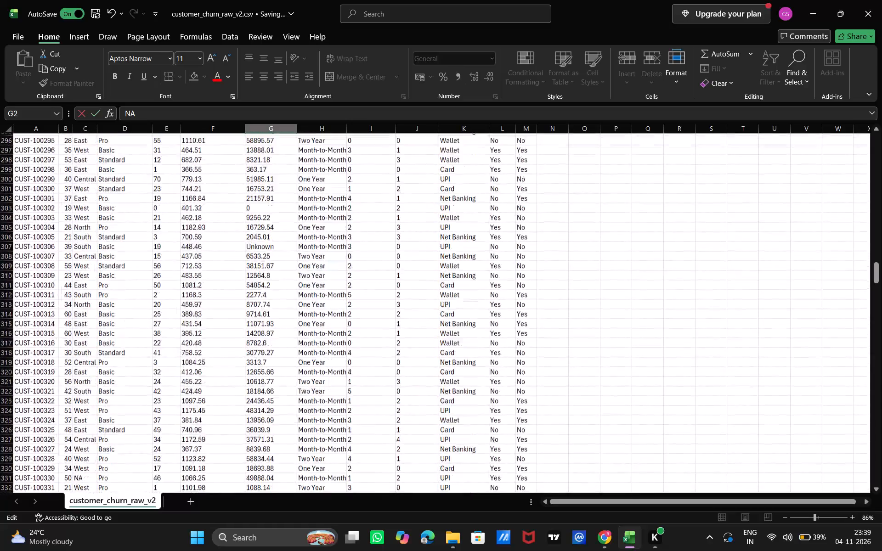
scroll(295, 181, "down", 1)
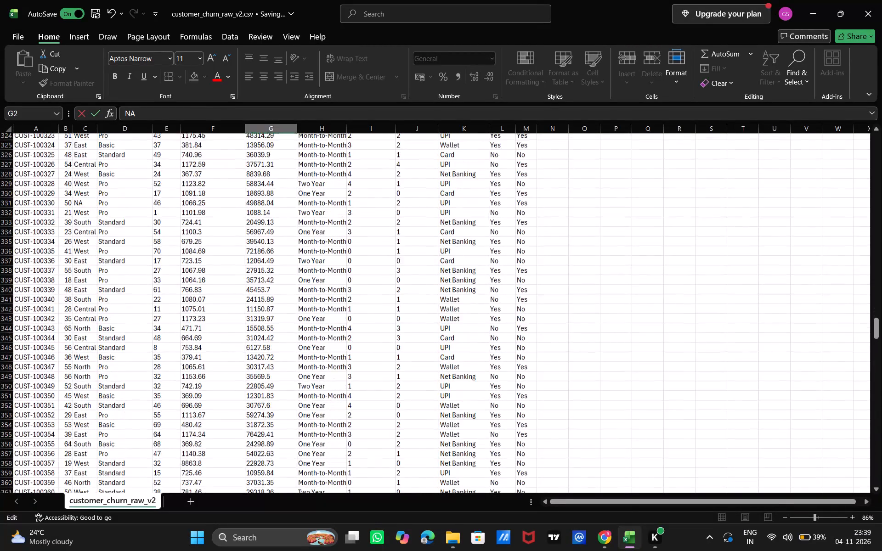
scroll(295, 181, "down", 7)
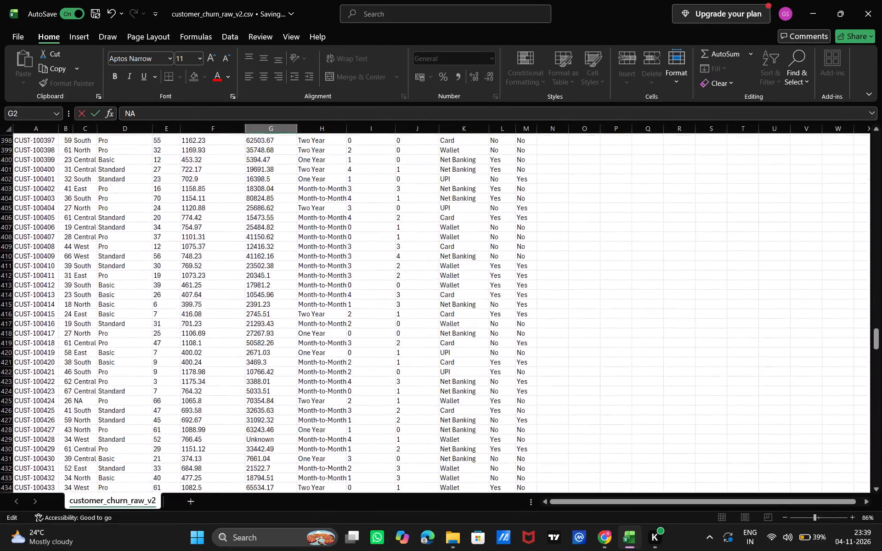
scroll(295, 181, "down", 5)
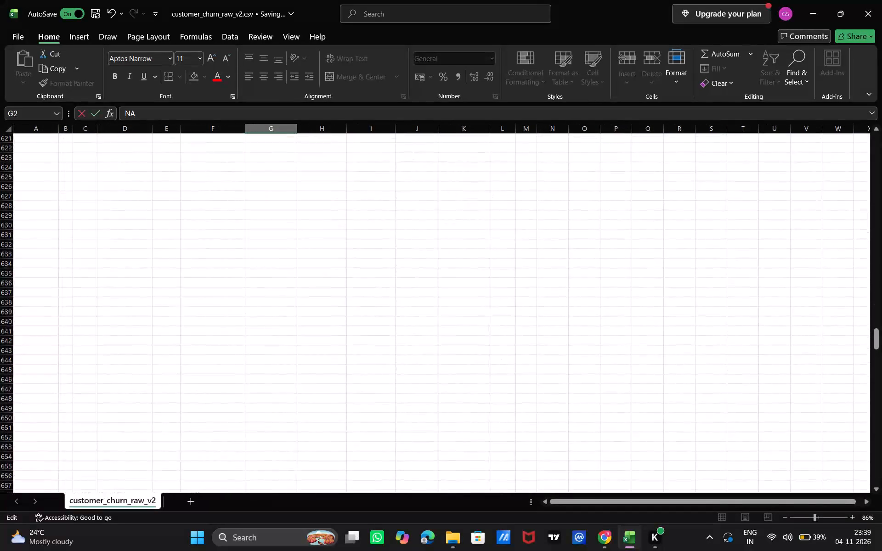
scroll(295, 181, "up", 6)
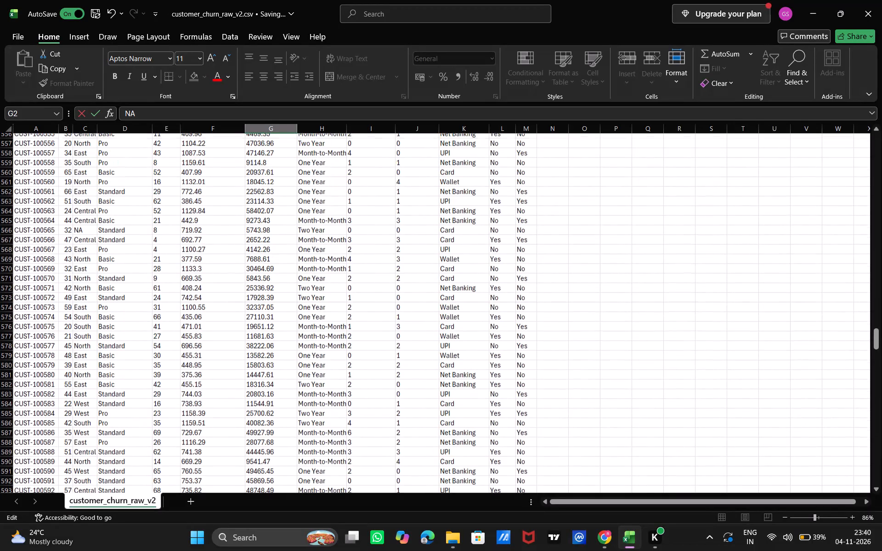
scroll(295, 181, "up", 3)
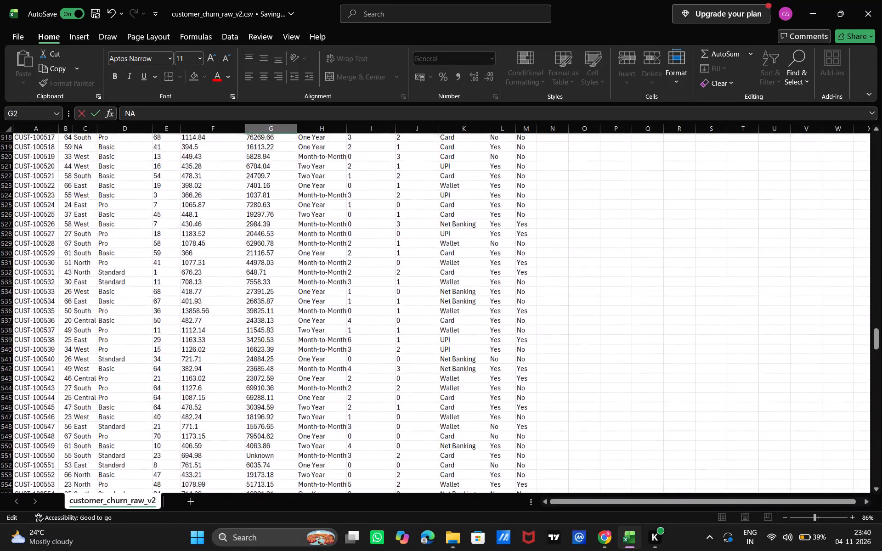
scroll(295, 181, "up", 8)
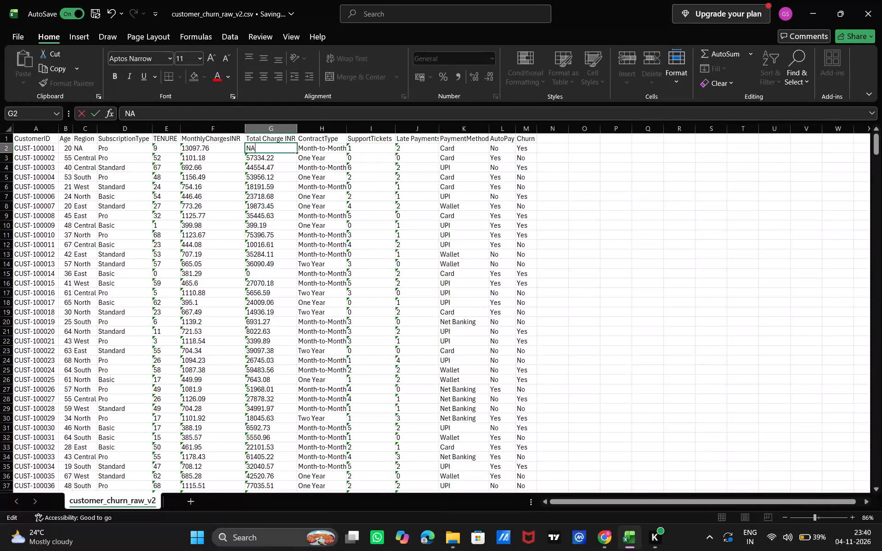
Commit the NA entry in cell G2 of the Total Charge INR column.
key("Return")
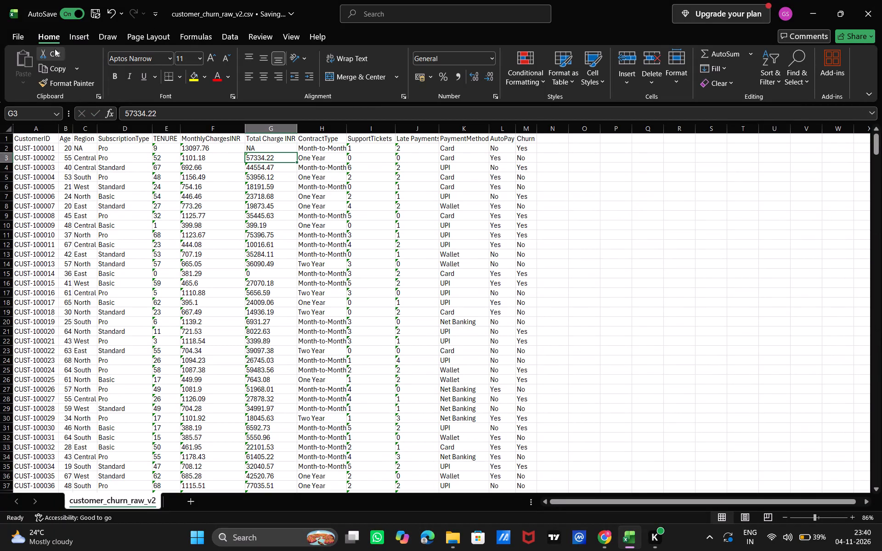
Save a copy of the workbook as customer_churn_raw_v2 in Excel Workbook format in the personal OneDrive's Desktop folder.
left_click(17, 40)
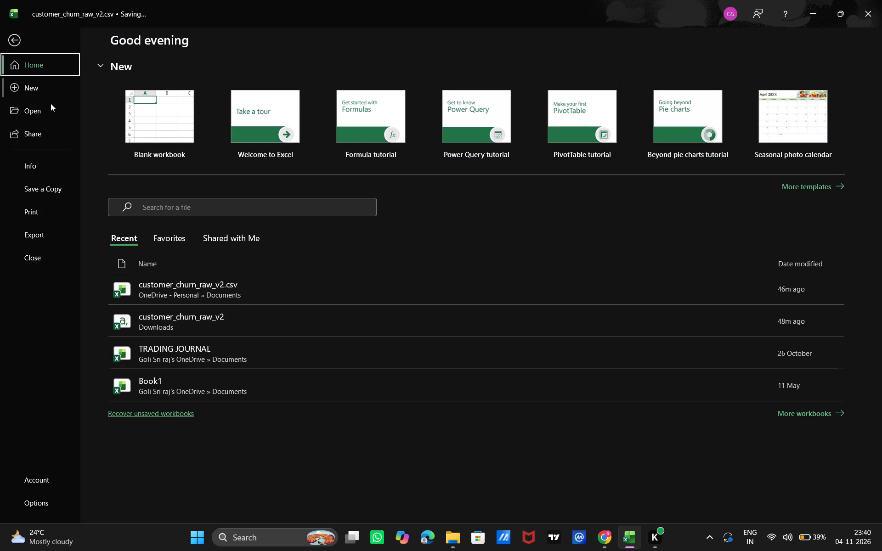
left_click(39, 88)
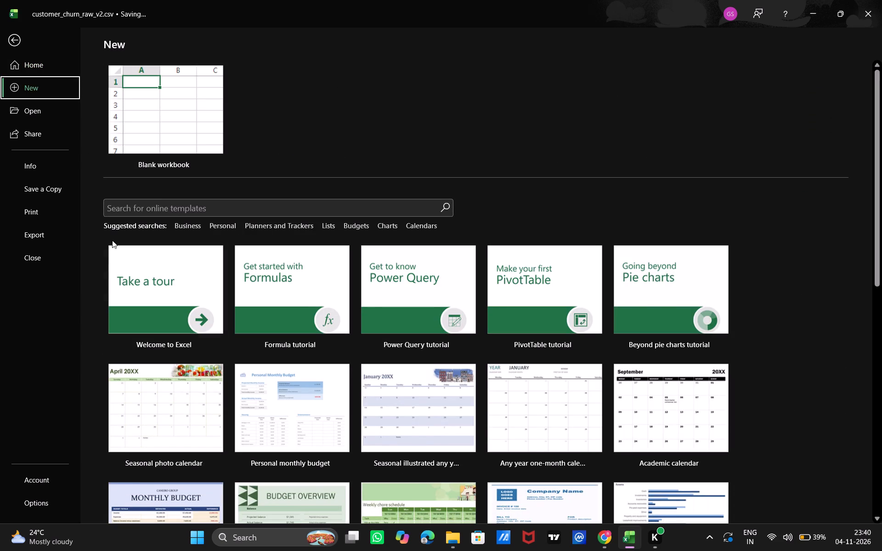
left_click(51, 193)
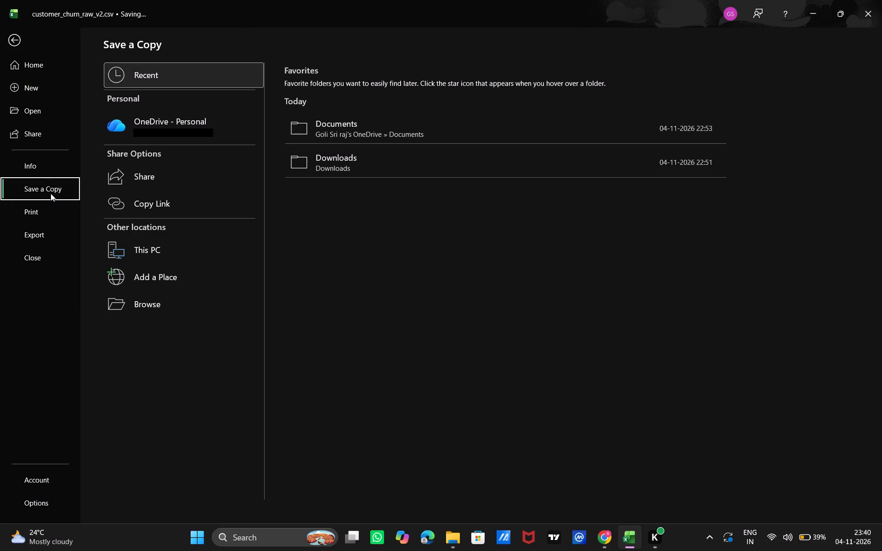
left_click(345, 161)
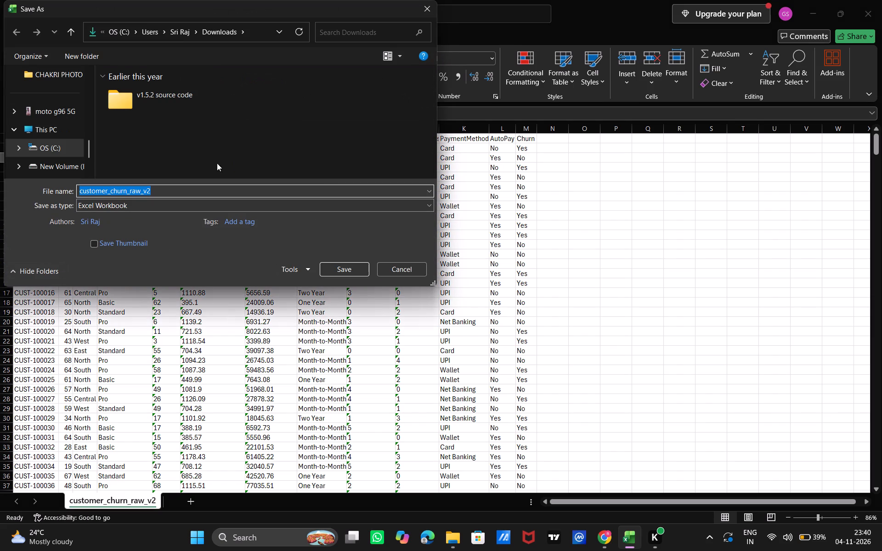
scroll(73, 117, "up", 6)
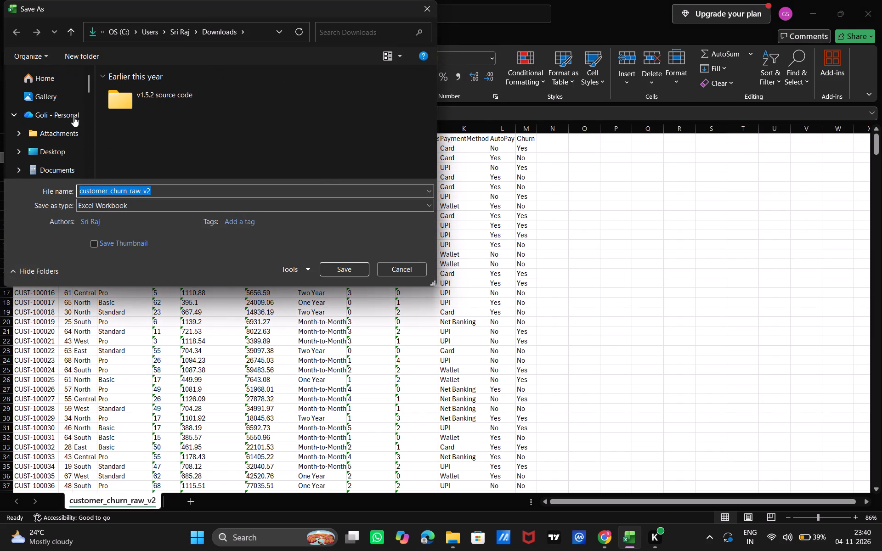
double_click(61, 144)
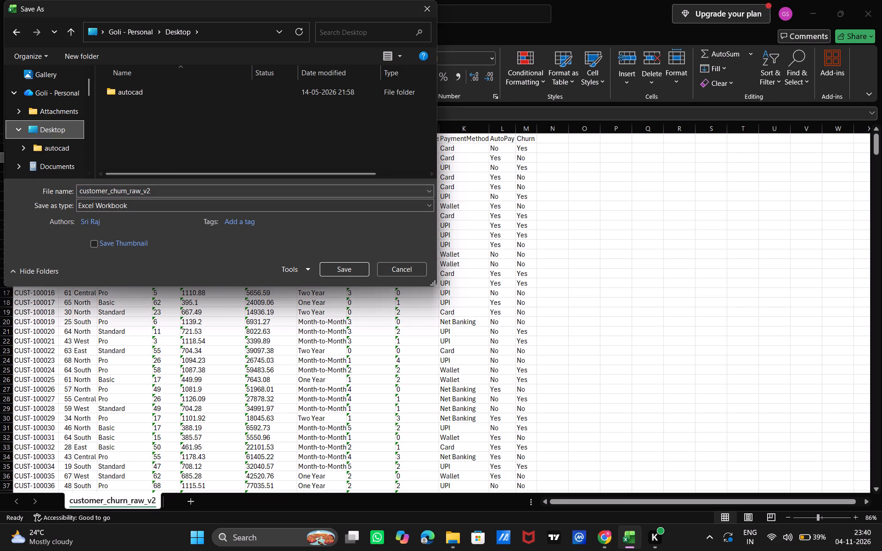
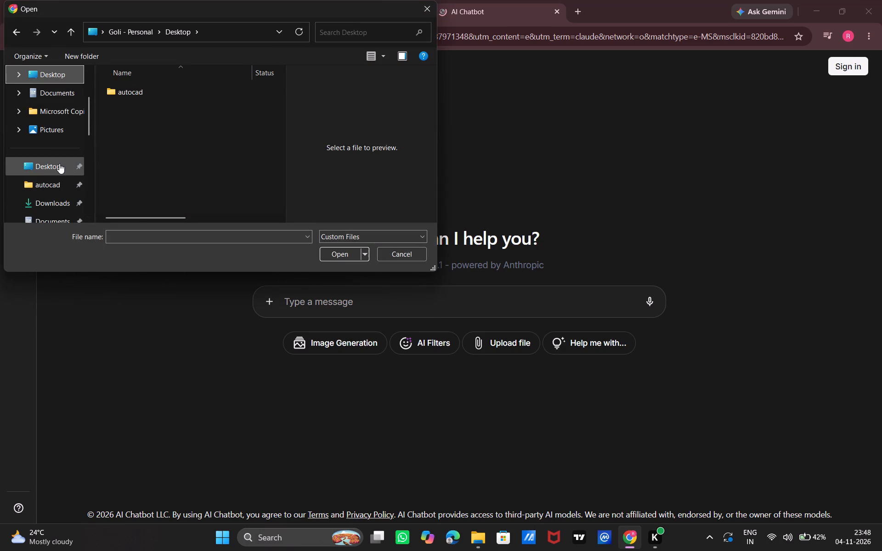
left_click(59, 163)
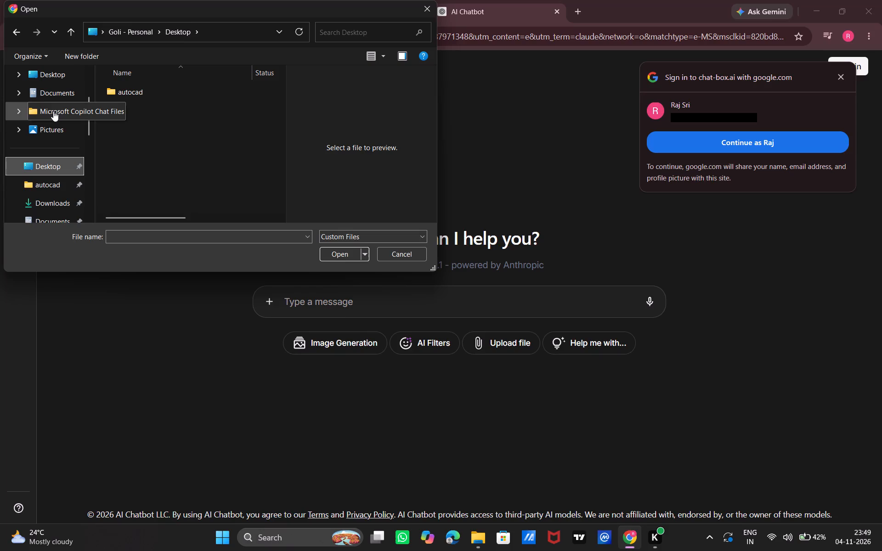
double_click(45, 82)
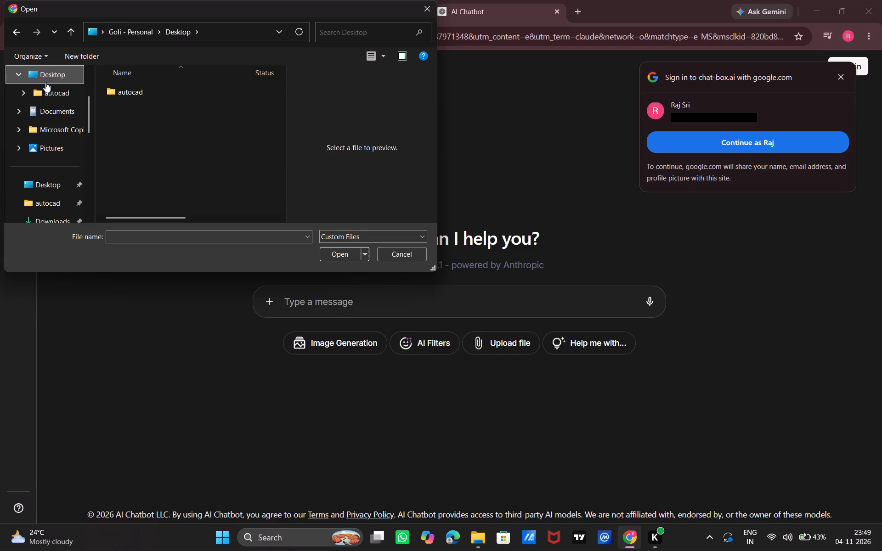
left_click(51, 93)
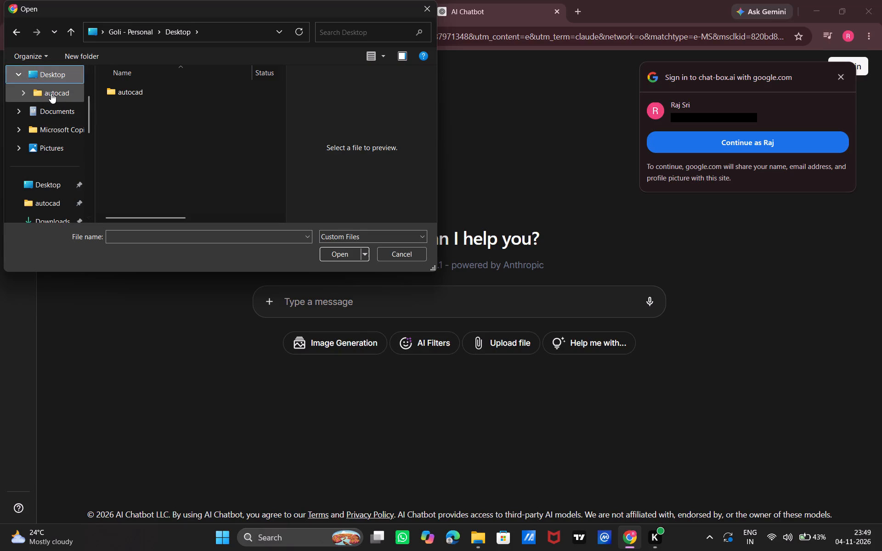
left_click(51, 72)
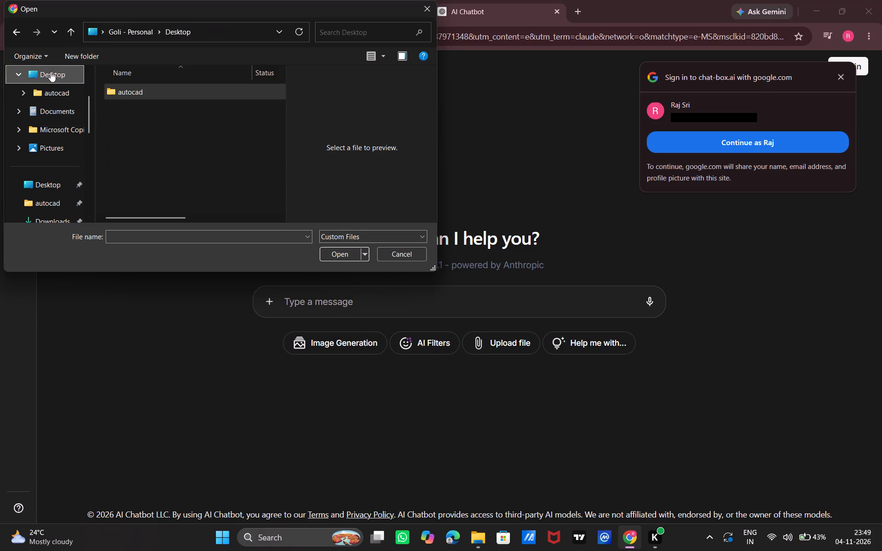
scroll(25, 132, "down", 2)
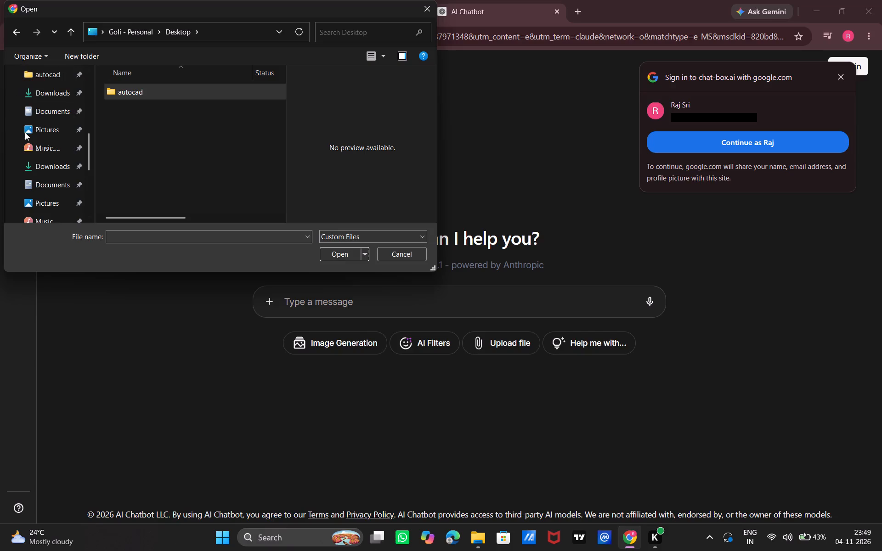
double_click(51, 98)
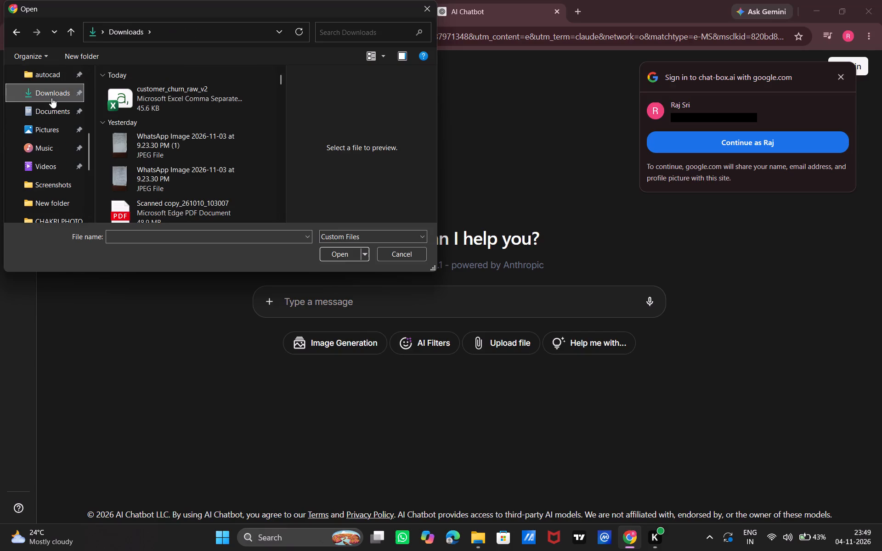
left_click(156, 107)
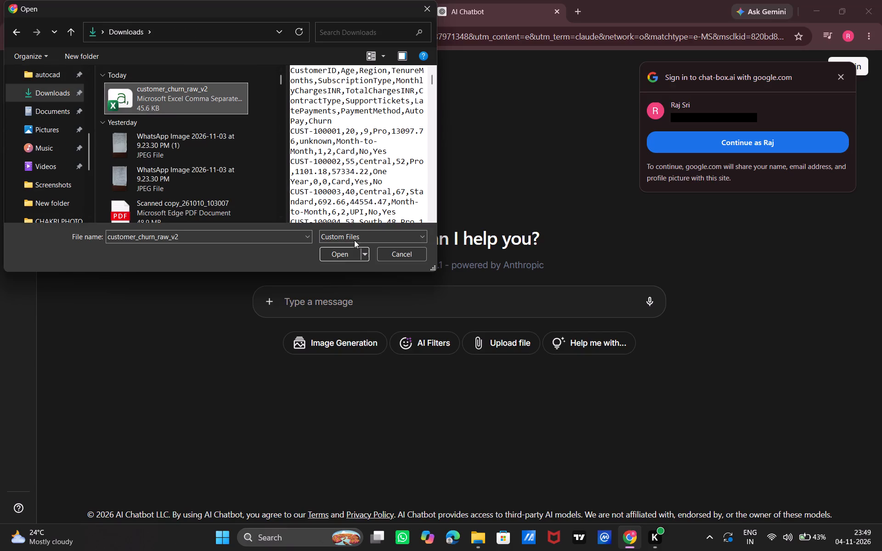
left_click(344, 253)
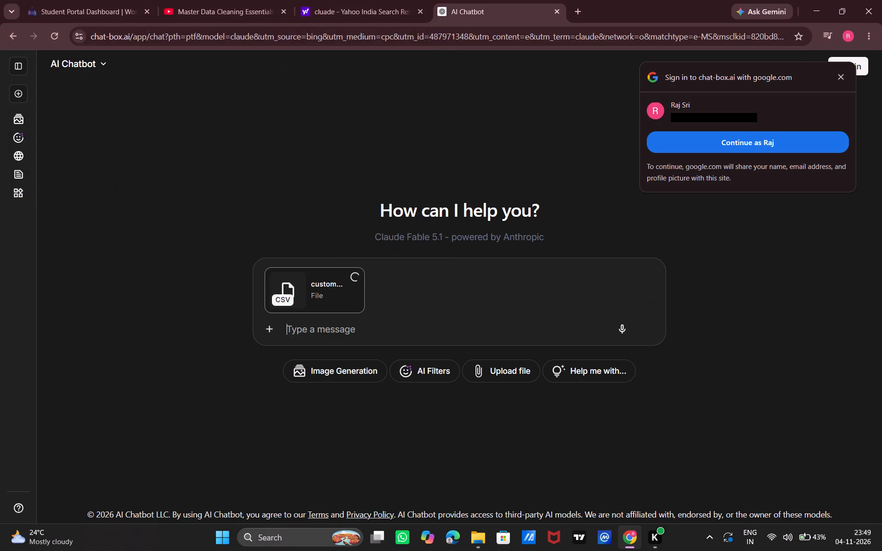